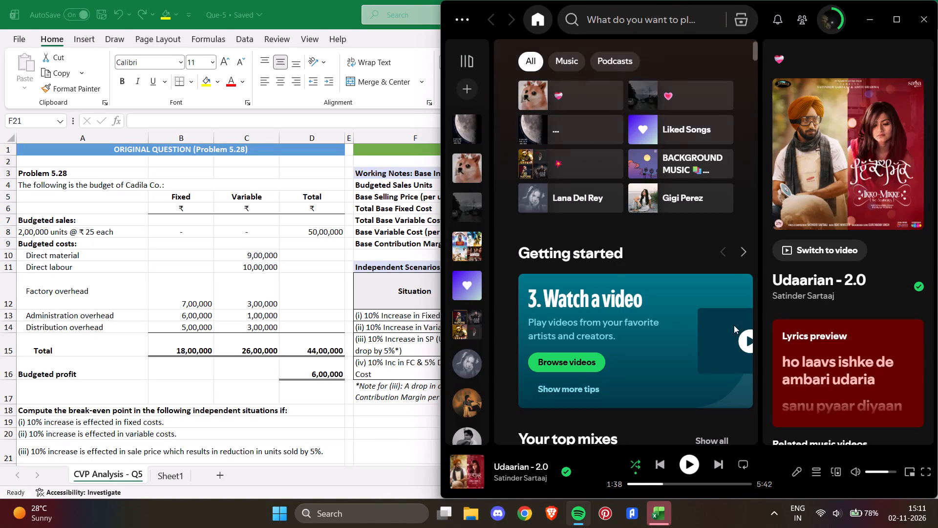
Resume playback of the current song in Spotify and minimize its window to get back to the workbook.
click(692, 462)
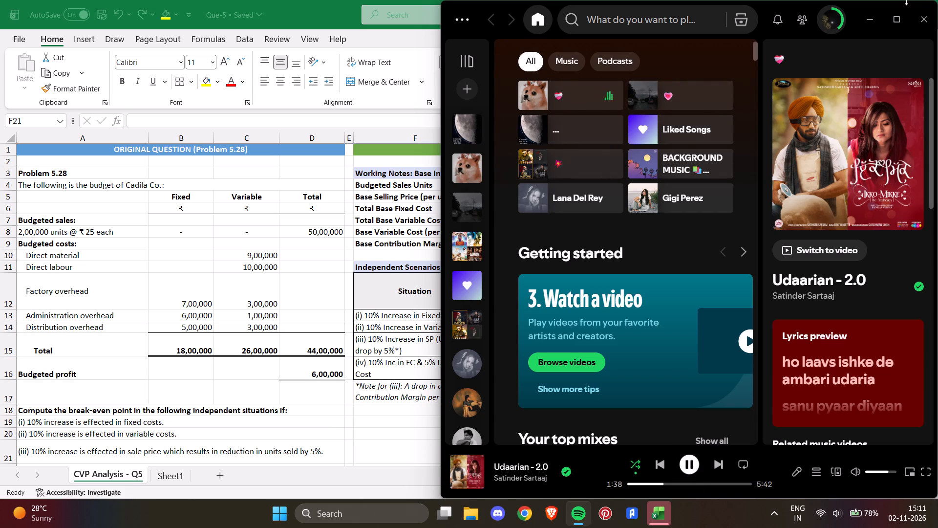
click(865, 19)
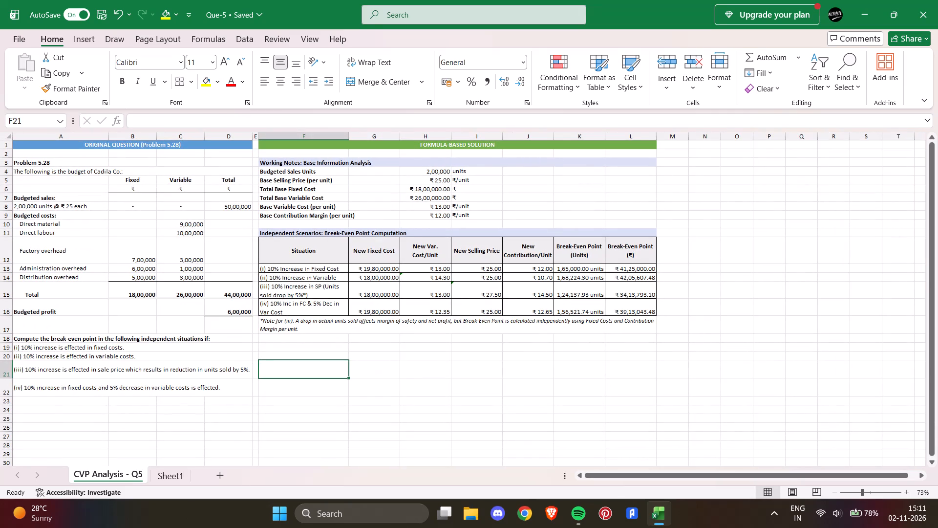
On Sheet1, insert the QUE-5 picture over the cells from the device's Excel Que folder.
click(164, 480)
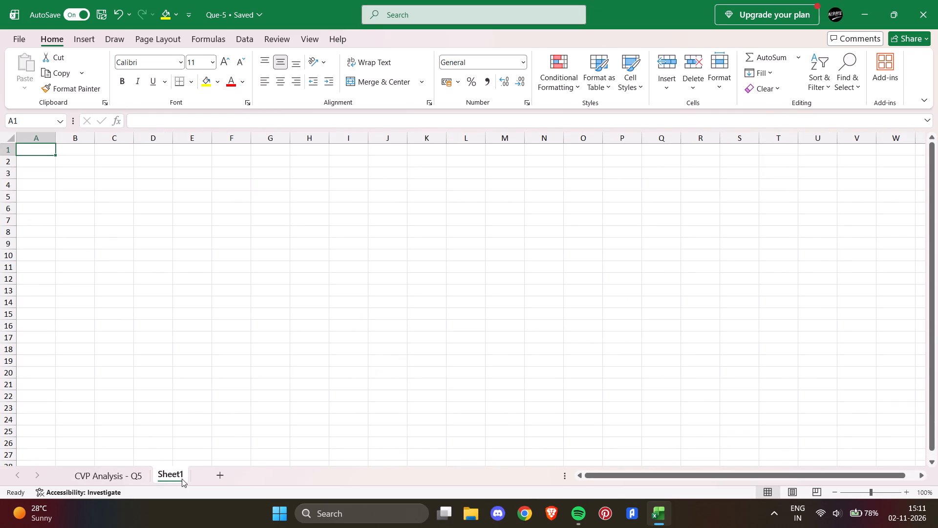
click(89, 37)
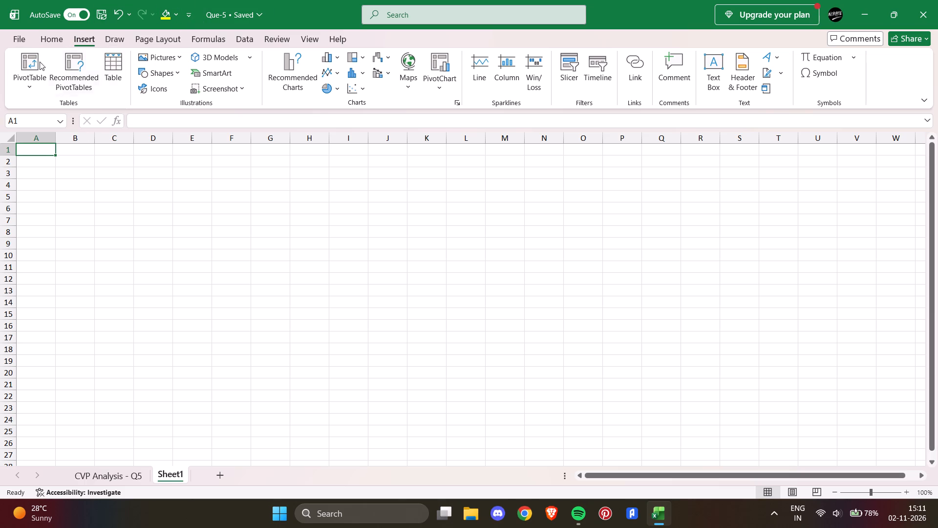
click(174, 58)
click(177, 88)
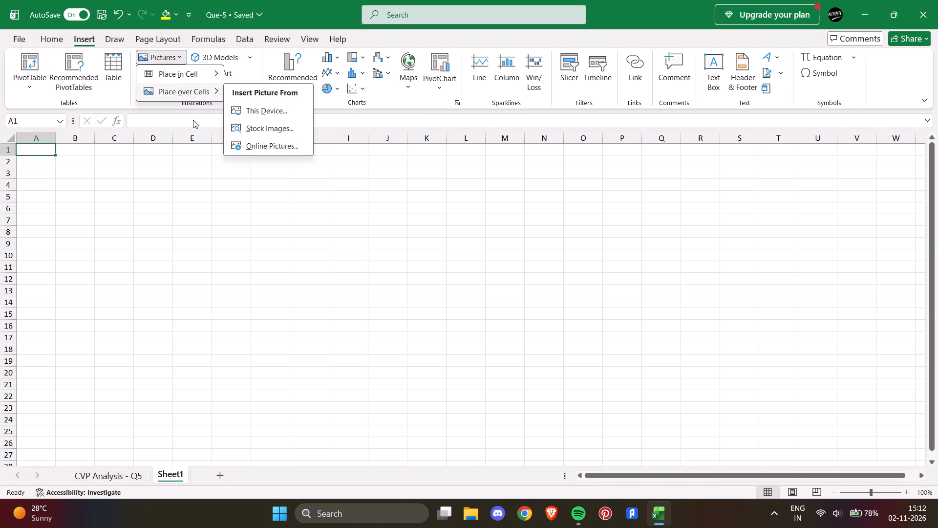
click(268, 112)
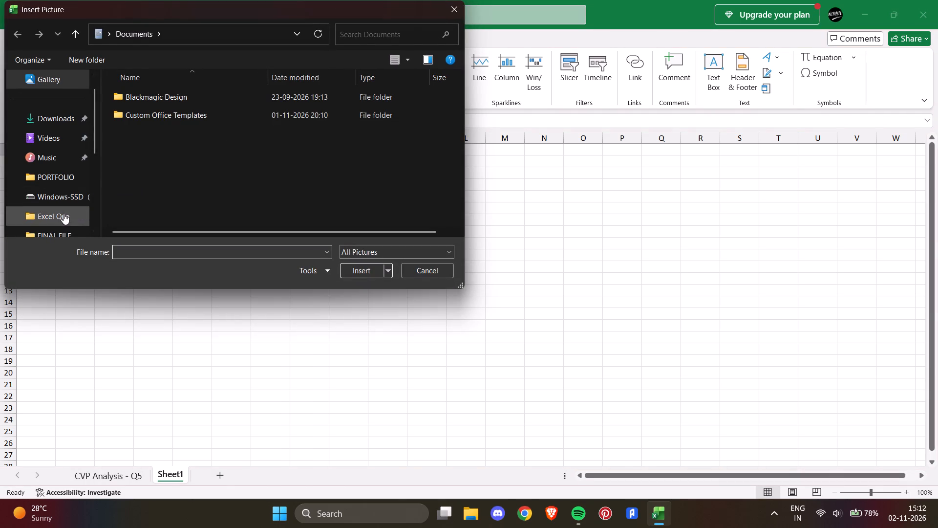
click(64, 214)
click(286, 124)
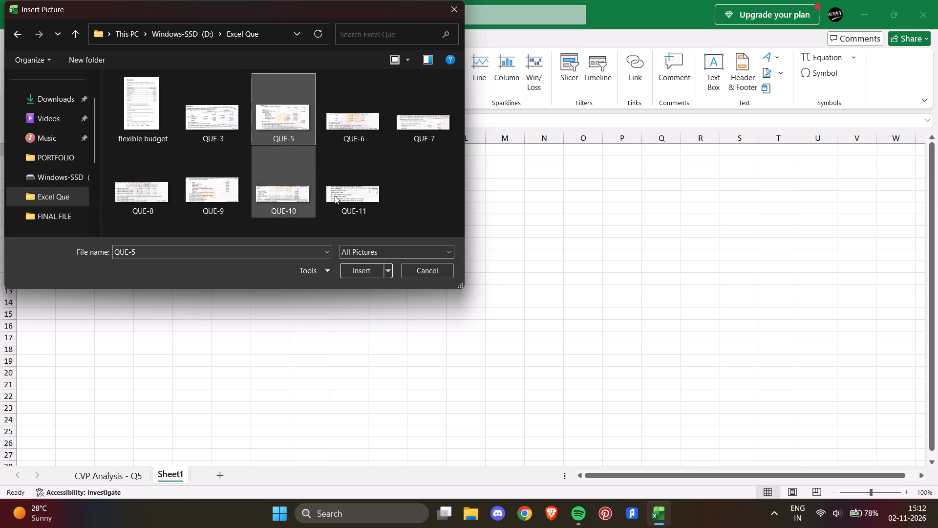
click(362, 267)
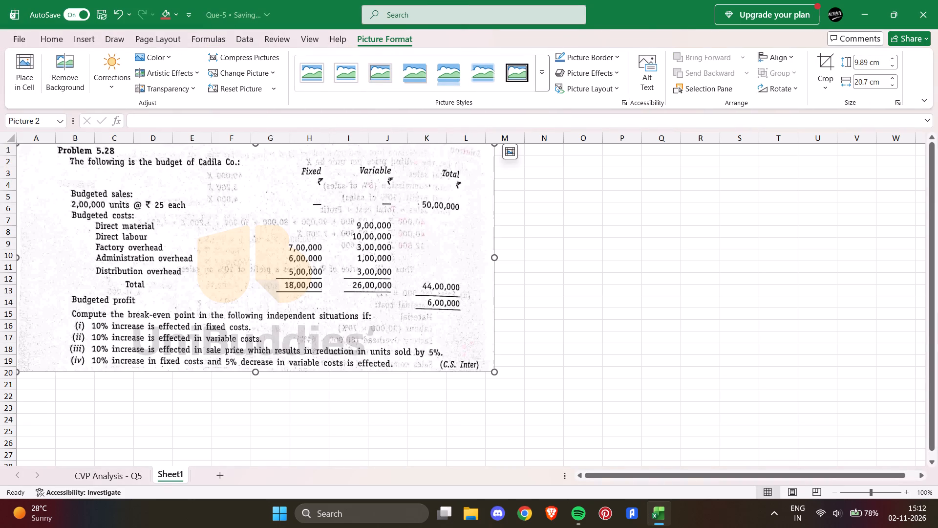
Move the inserted problem picture down so its upper edge sits at about row 4, leaving space for a heading.
drag(219, 240, 200, 278)
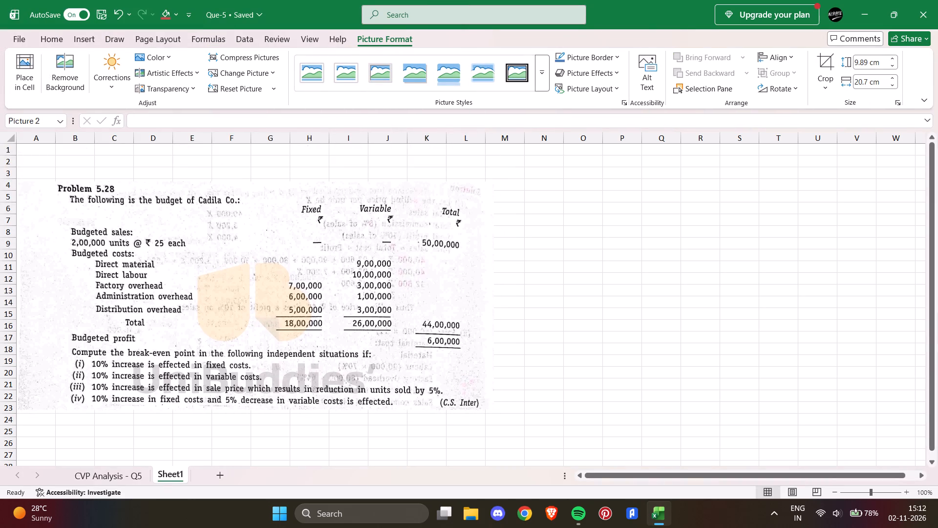
drag(200, 278, 200, 277)
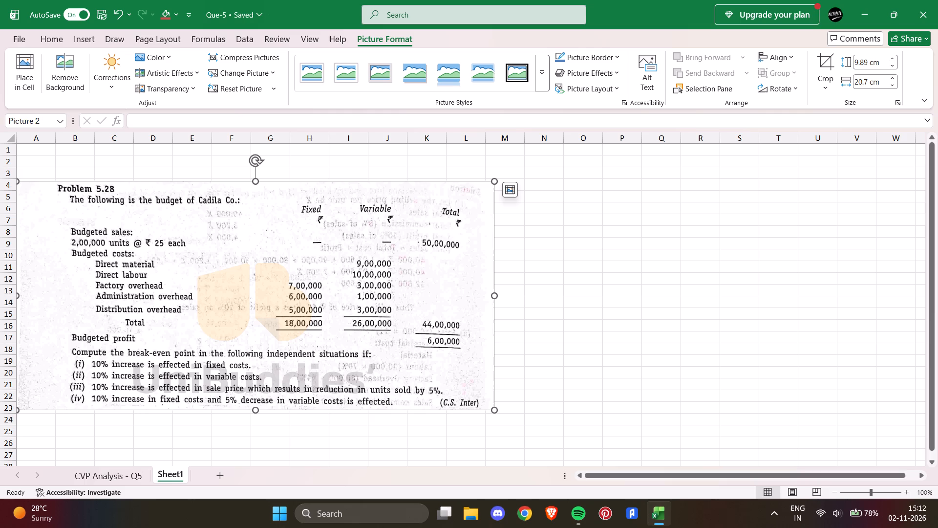
Enter the heading QUESTION-5 in cell D2 above the picture.
click(161, 162)
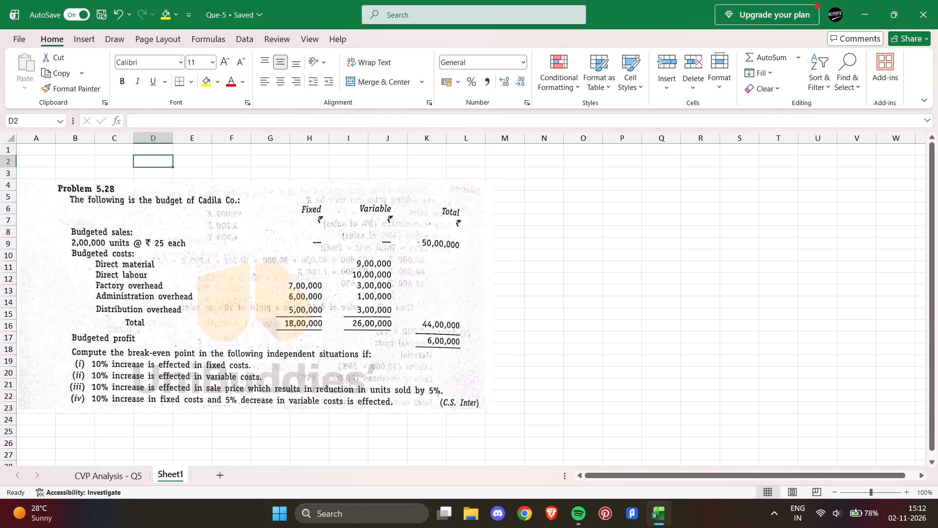
text(QUESTION)
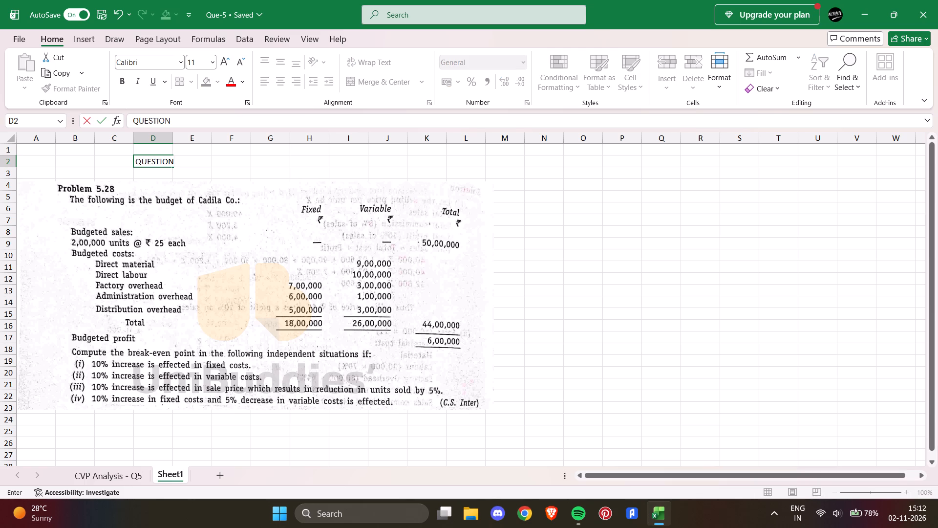
key(shift+underscore)
key(BackSpace)
text(-5)
key(Return)
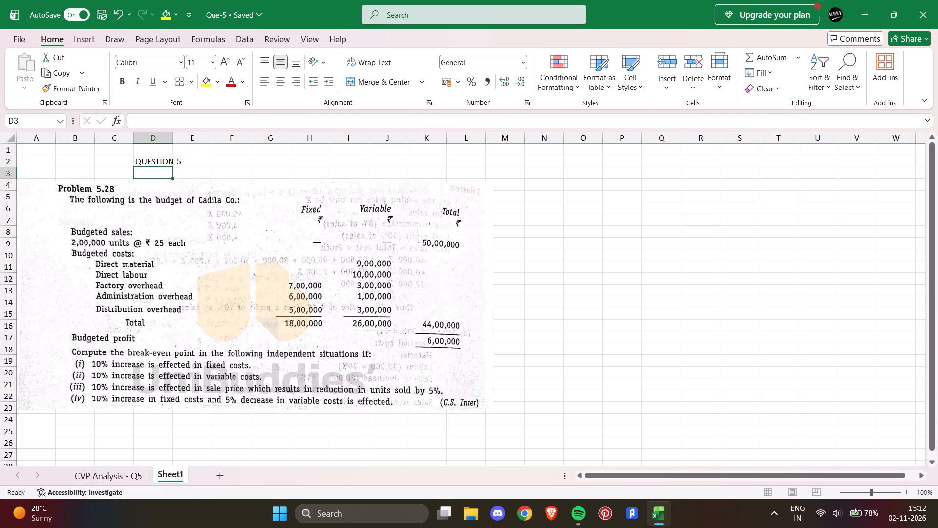
Format the heading across D2:E2 as bold with a standard red fill, merged and centered.
click(149, 162)
drag(147, 162, 189, 162)
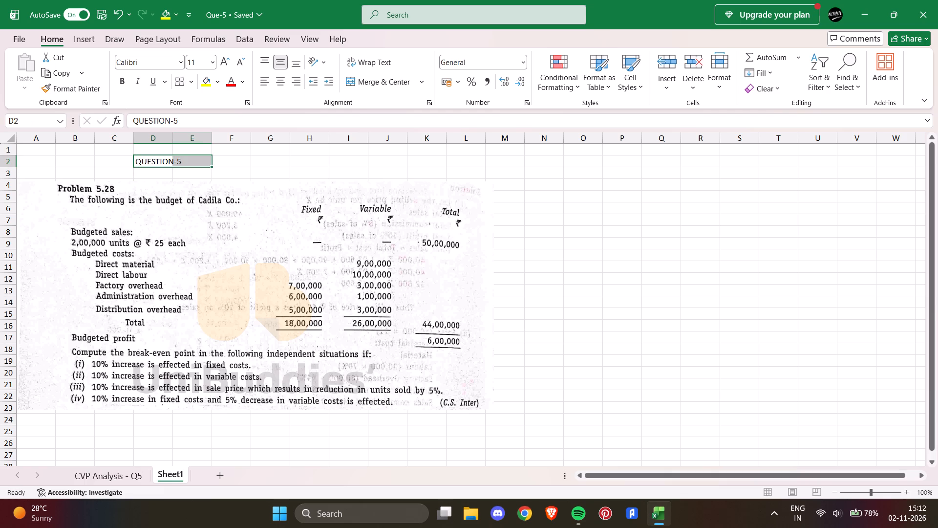
click(125, 83)
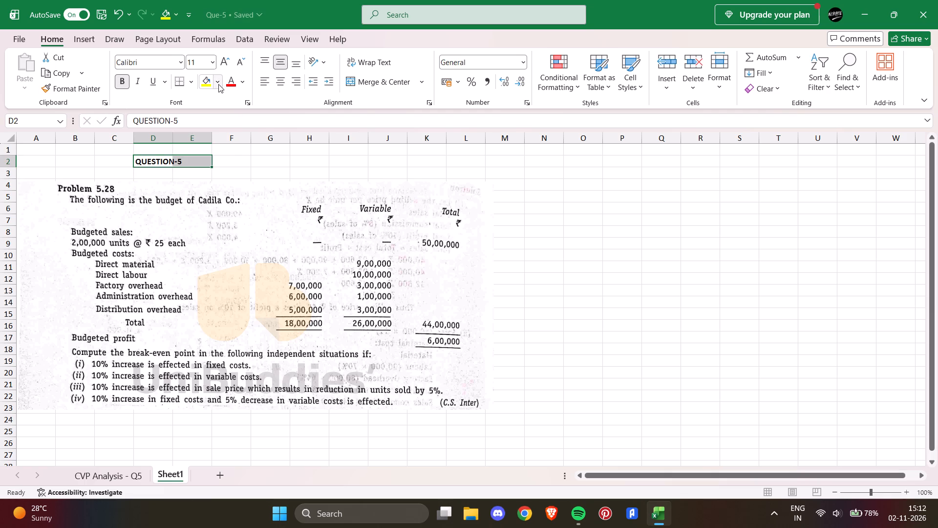
click(218, 84)
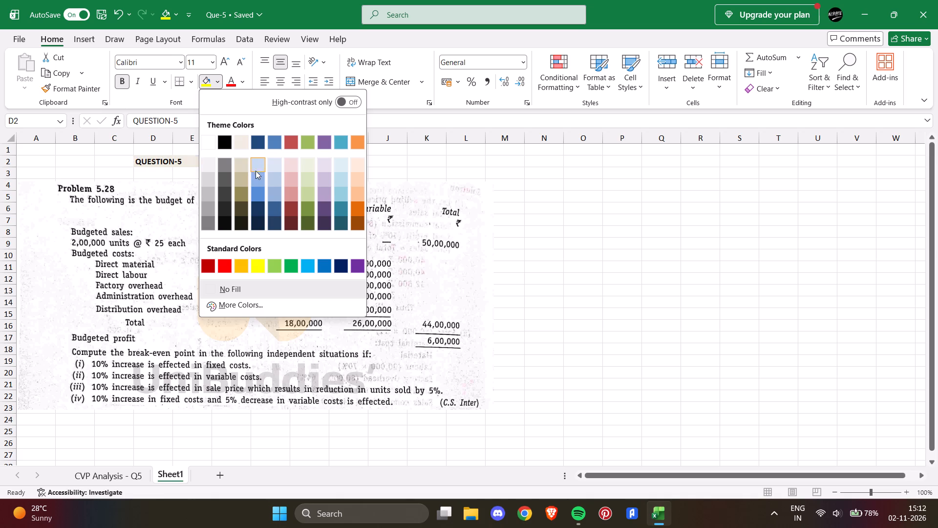
click(224, 264)
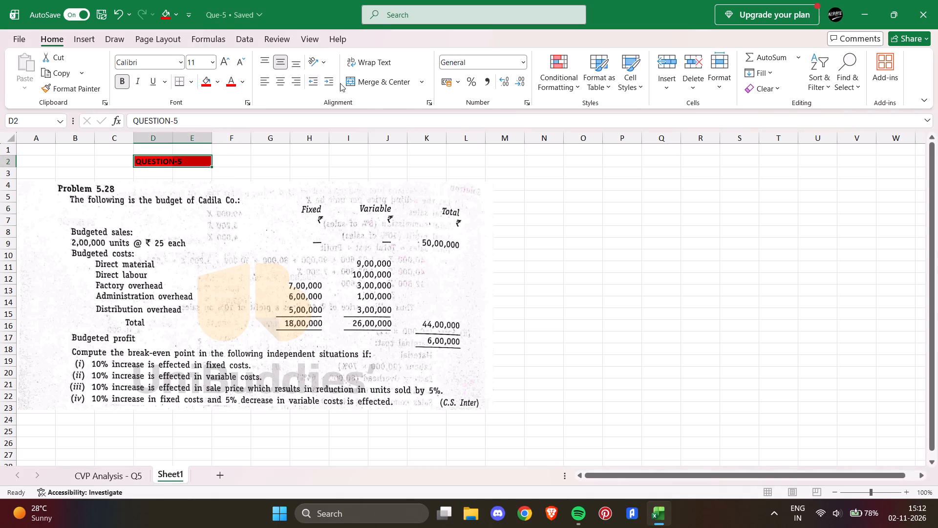
click(378, 82)
Fine-tune the picture's position under the heading so it starts at the top of row 4 along column A.
drag(206, 268, 193, 259)
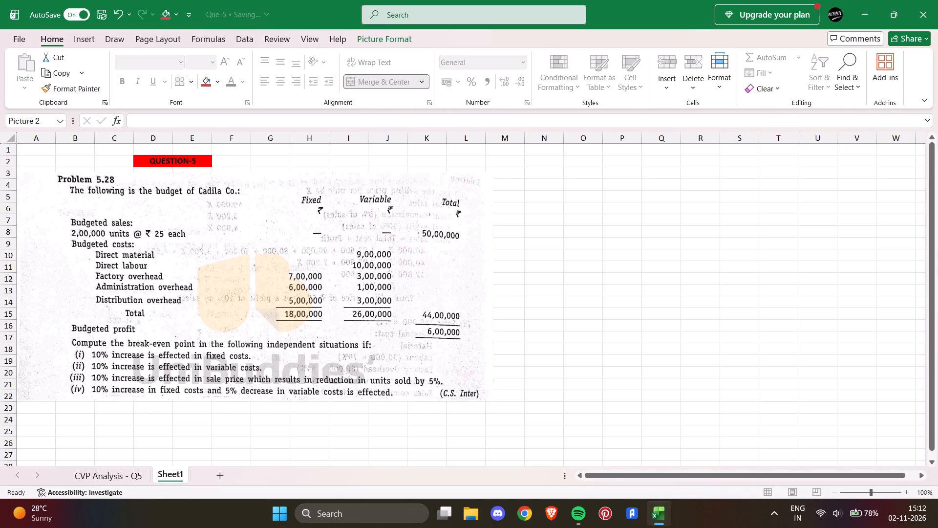
drag(193, 259, 184, 265)
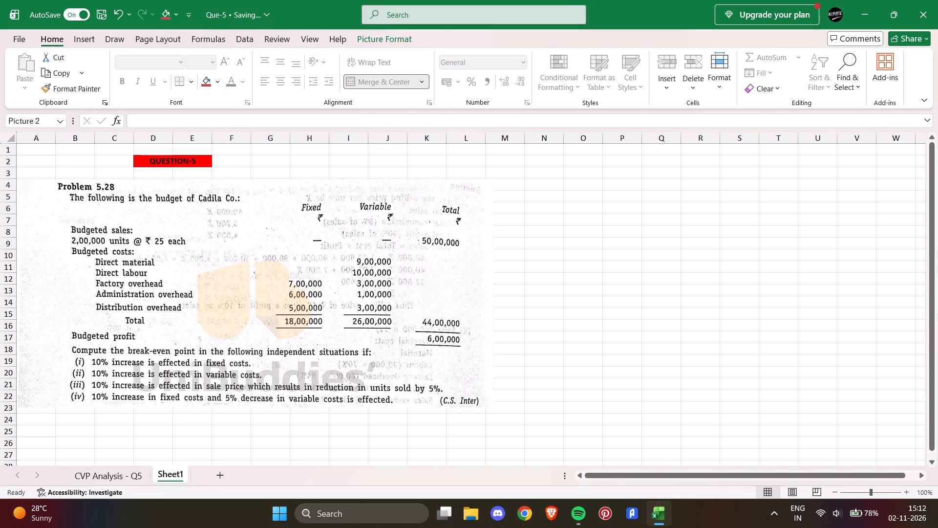
drag(184, 265, 184, 264)
drag(208, 220, 183, 225)
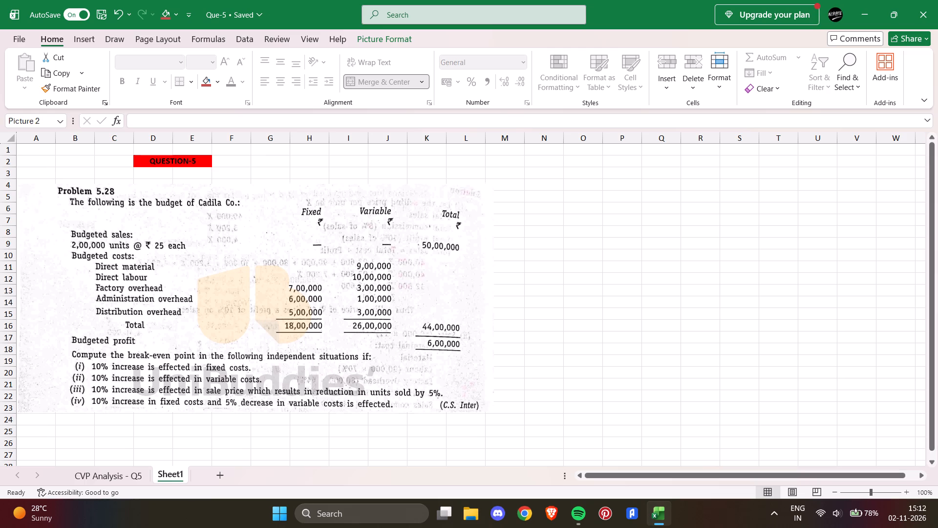
drag(183, 225, 180, 225)
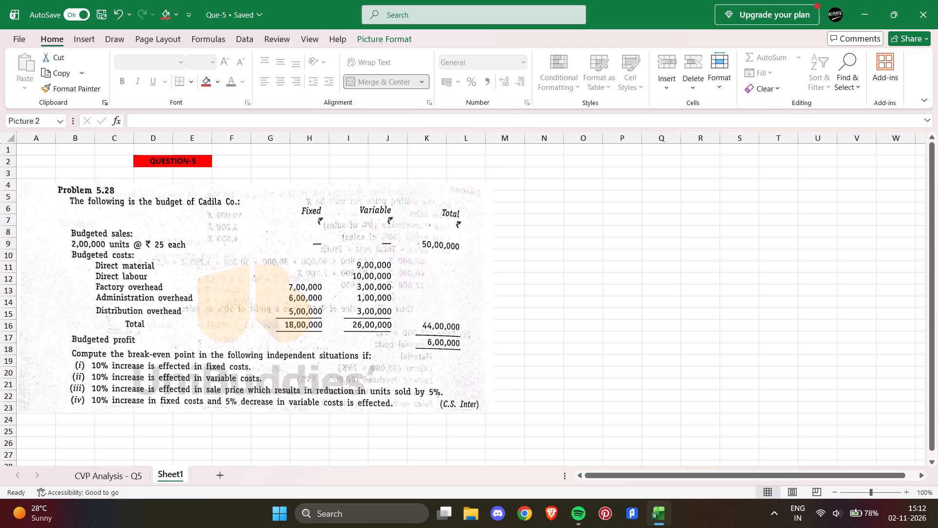
drag(180, 225, 176, 220)
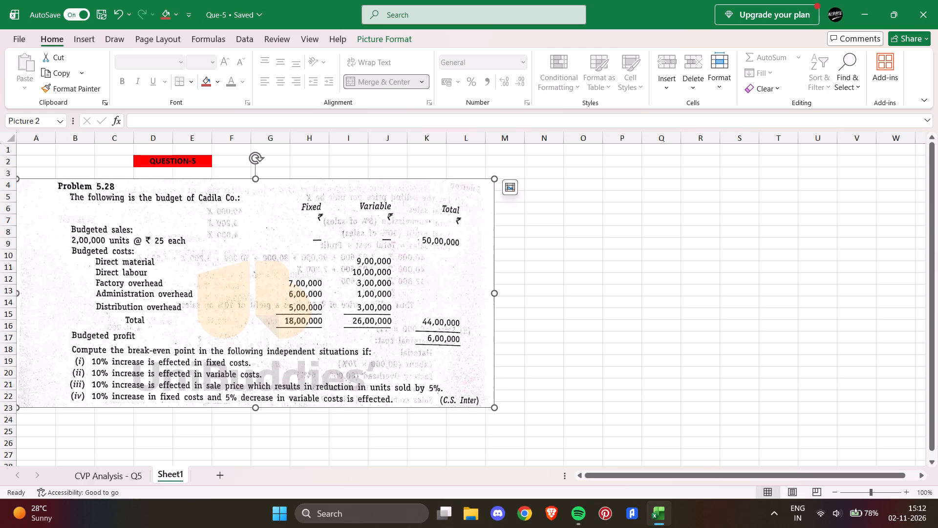
Narrow the problem picture from its right side so it ends at about the right edge of column I.
drag(494, 291, 445, 291)
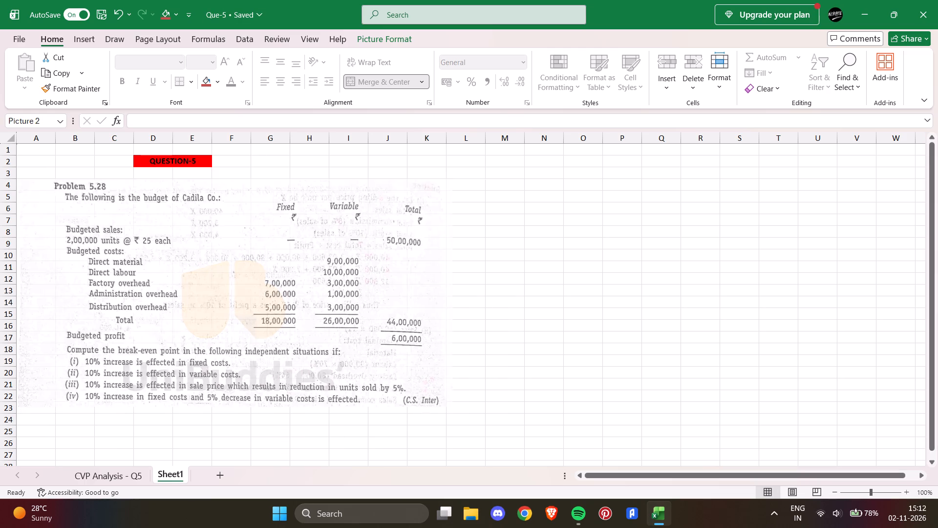
drag(445, 291, 376, 287)
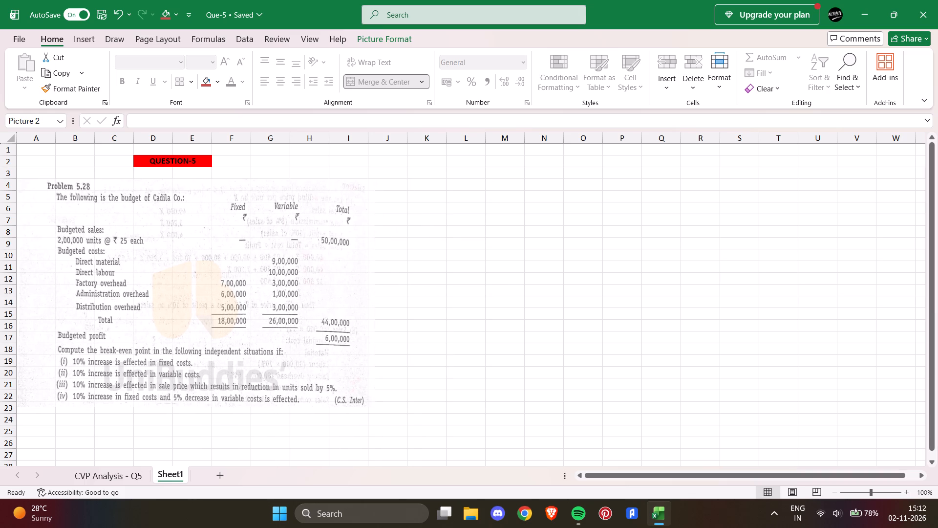
drag(376, 287, 367, 285)
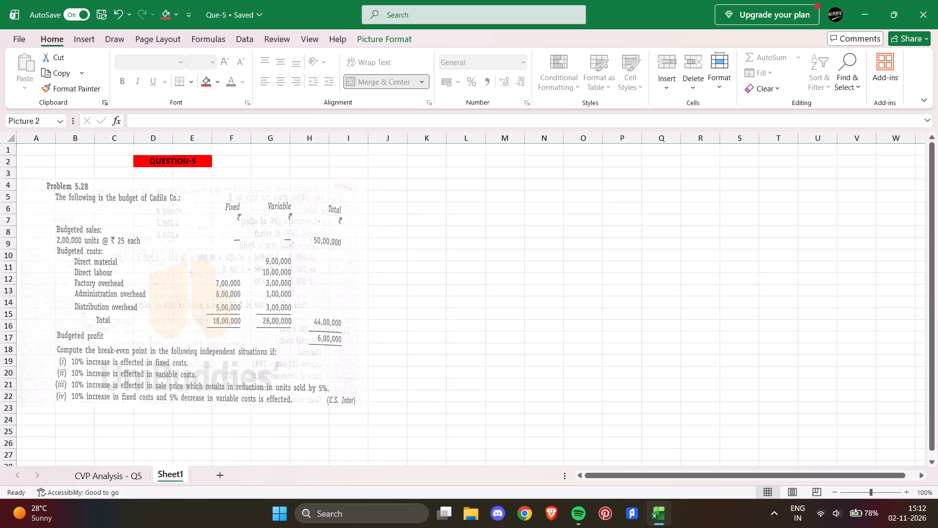
drag(367, 285, 367, 285)
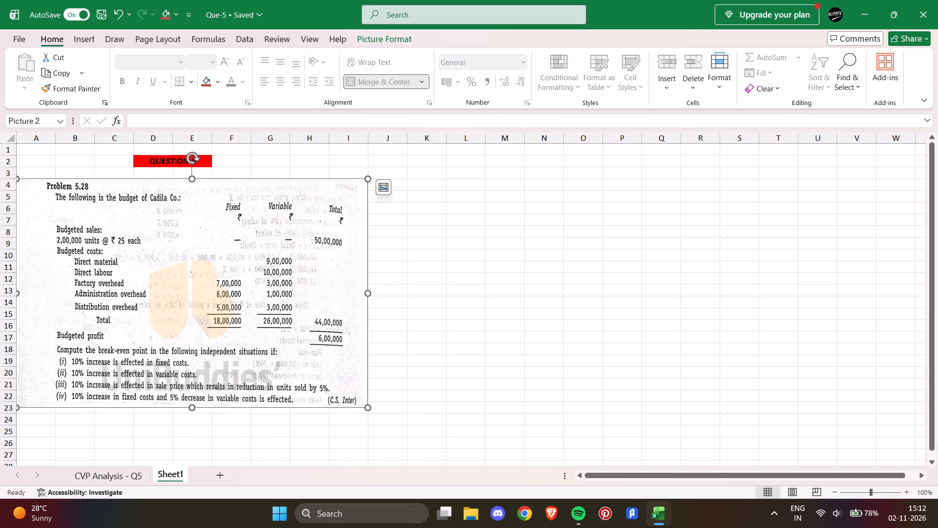
Shorten the problem picture from its lower edge so it ends at the bottom of row 20.
drag(192, 407, 191, 424)
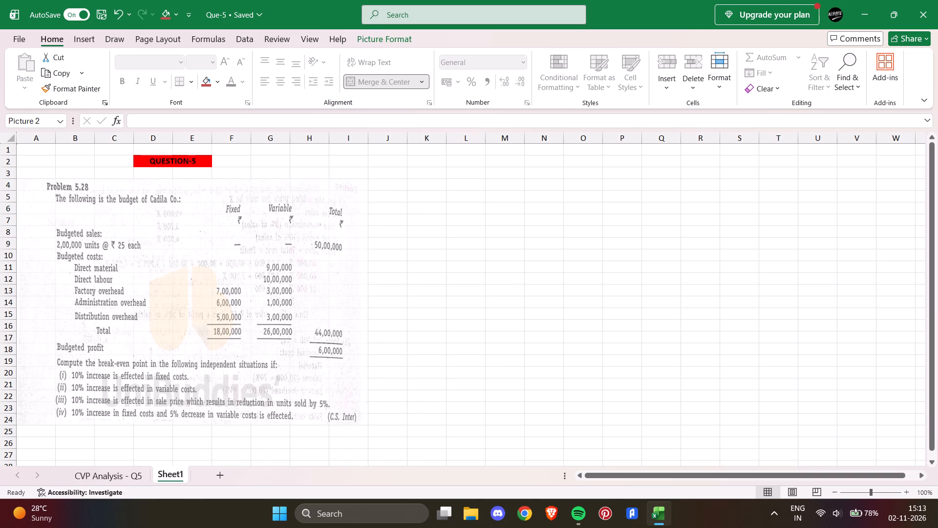
drag(191, 424, 181, 382)
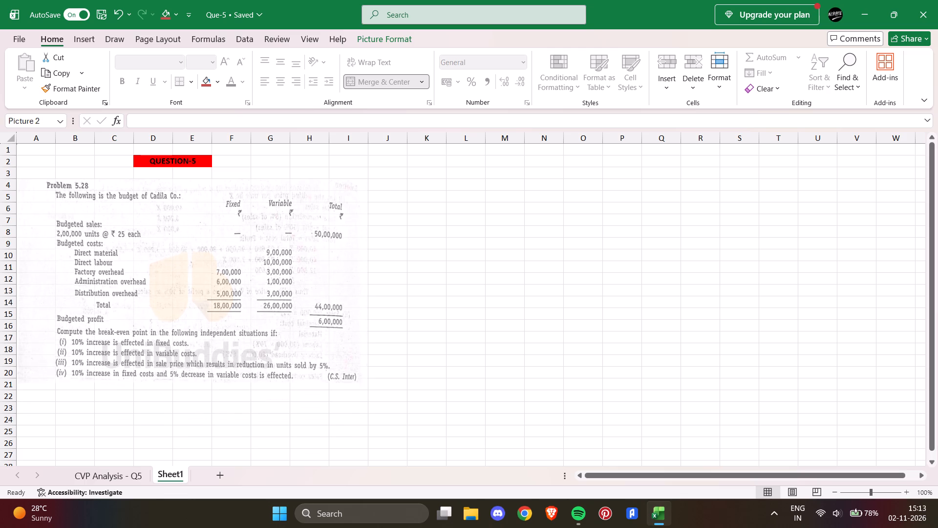
drag(181, 382, 174, 378)
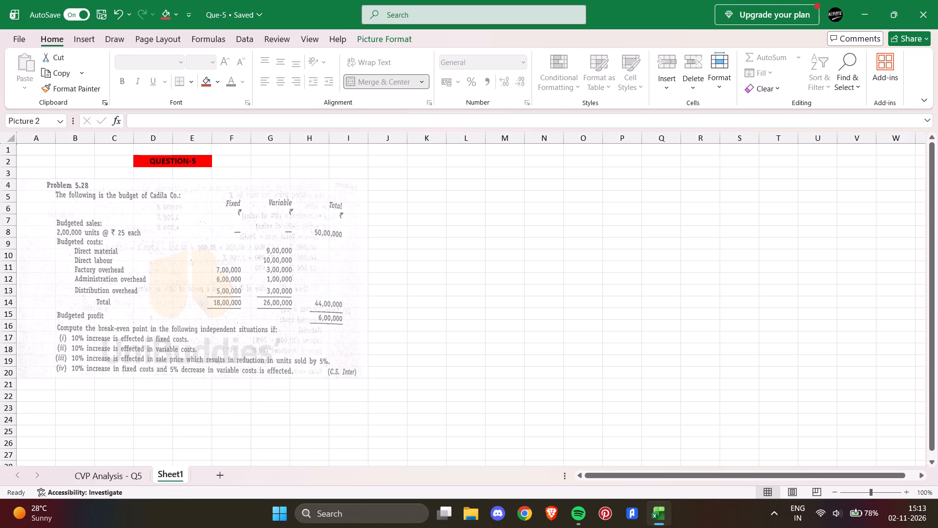
drag(174, 378, 172, 380)
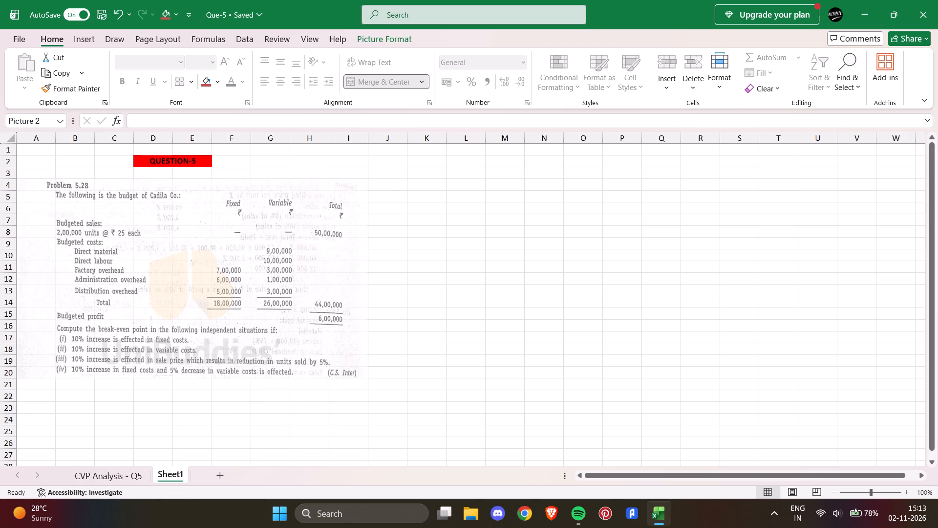
drag(172, 380, 173, 376)
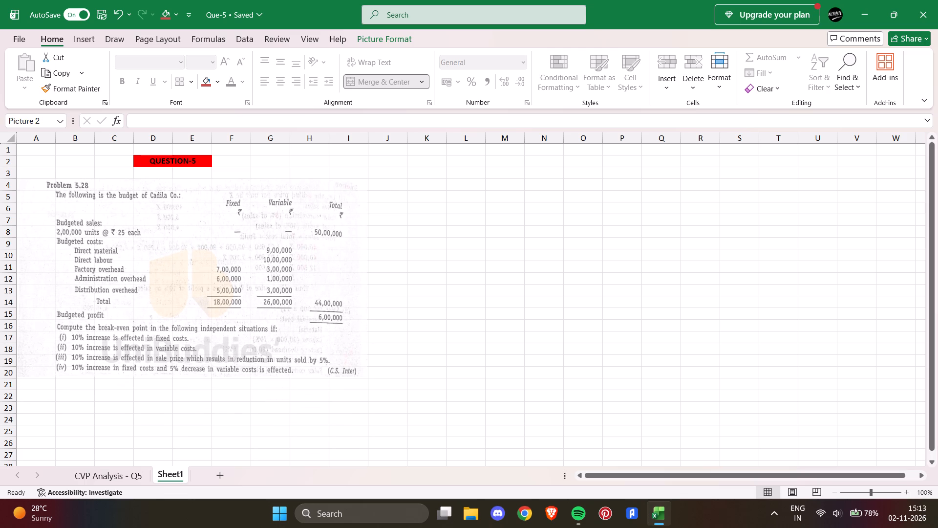
drag(173, 376, 172, 379)
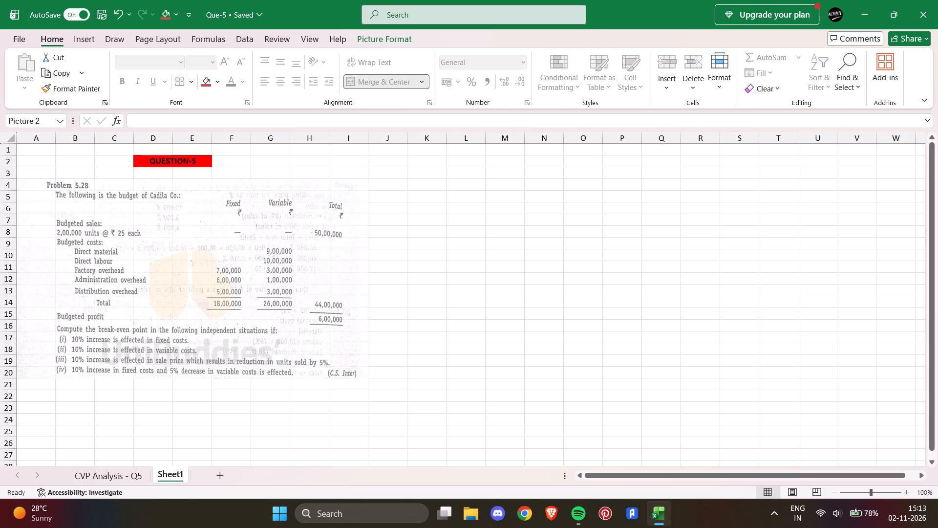
drag(172, 379, 172, 379)
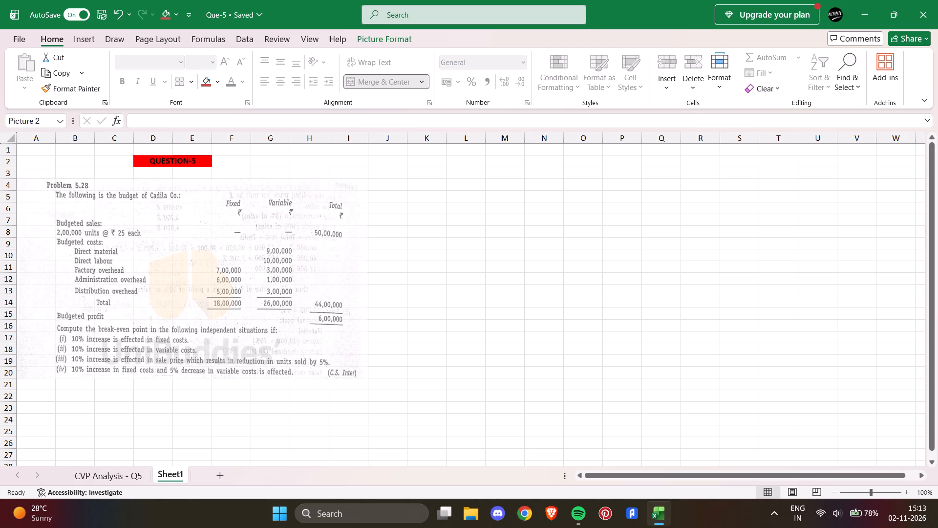
drag(172, 379, 171, 378)
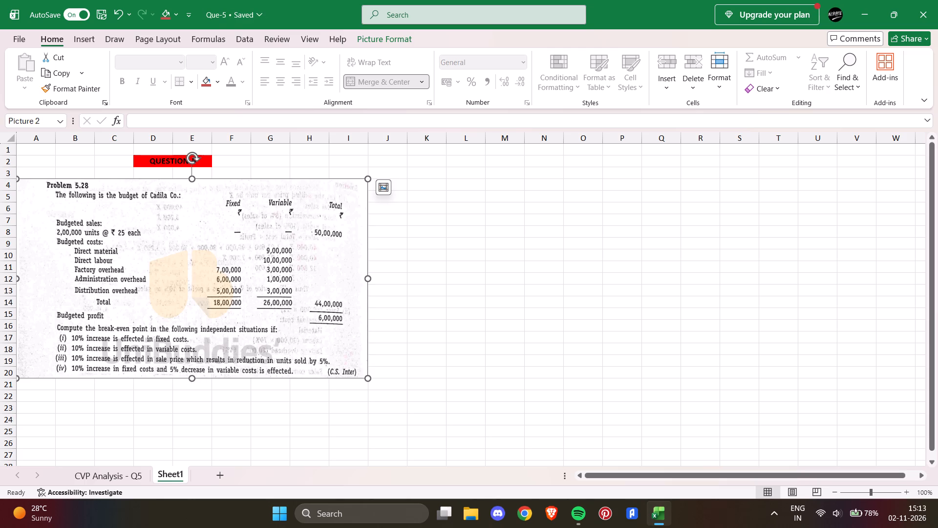
Widen the problem picture from its right side so it ends at the right edge of column J.
drag(367, 280, 402, 280)
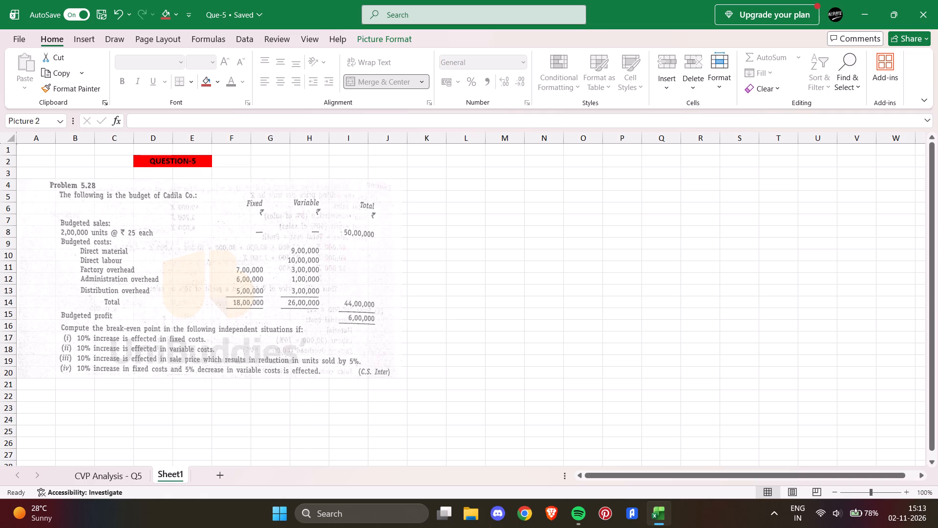
drag(402, 280, 406, 286)
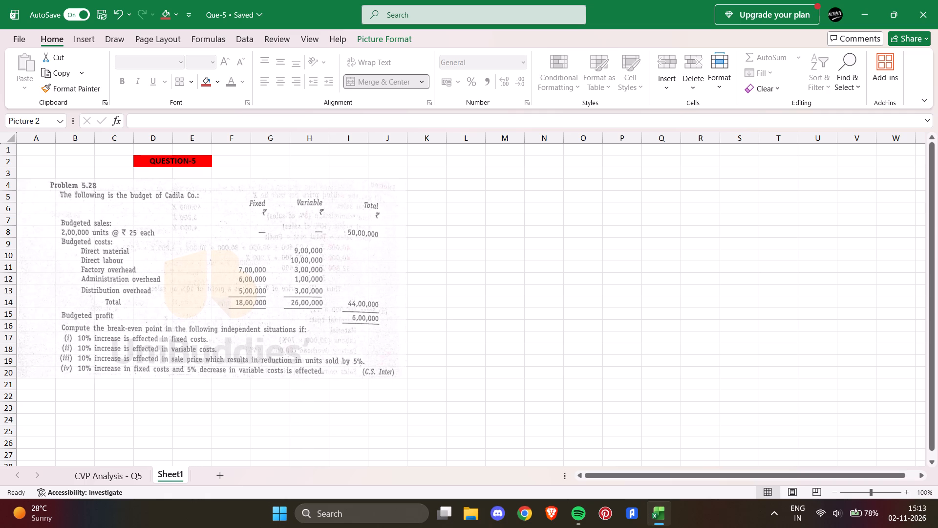
drag(406, 286, 406, 289)
drag(406, 289, 406, 283)
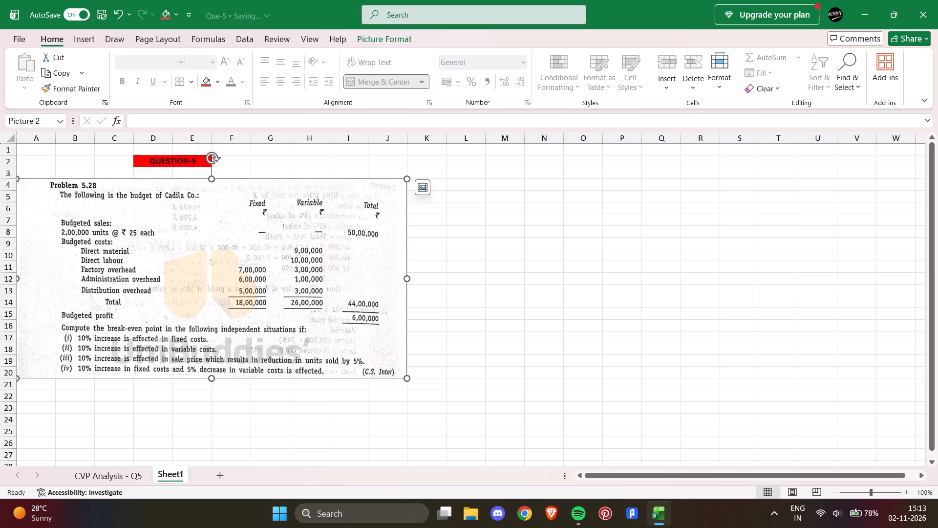
Enter the heading SOLUTION in cell L2 of Sheet1.
click(469, 174)
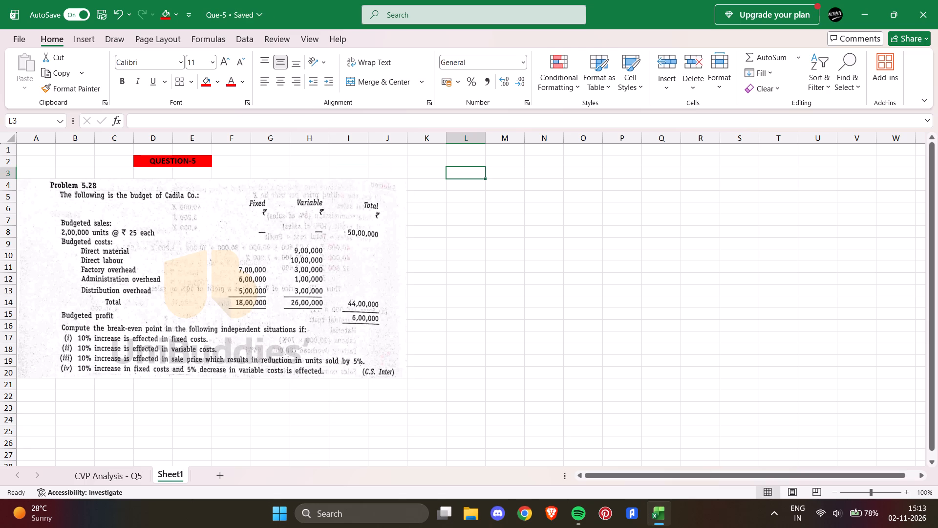
click(479, 161)
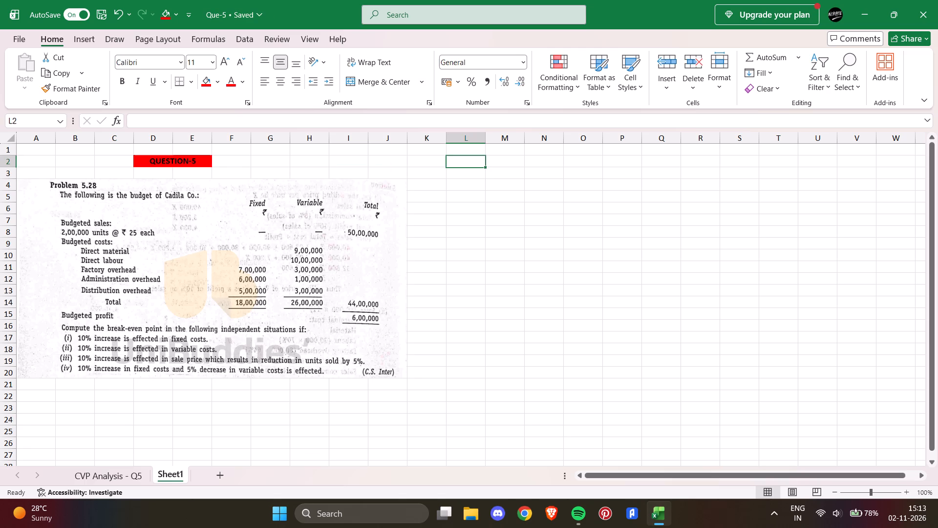
text(SOLUTION)
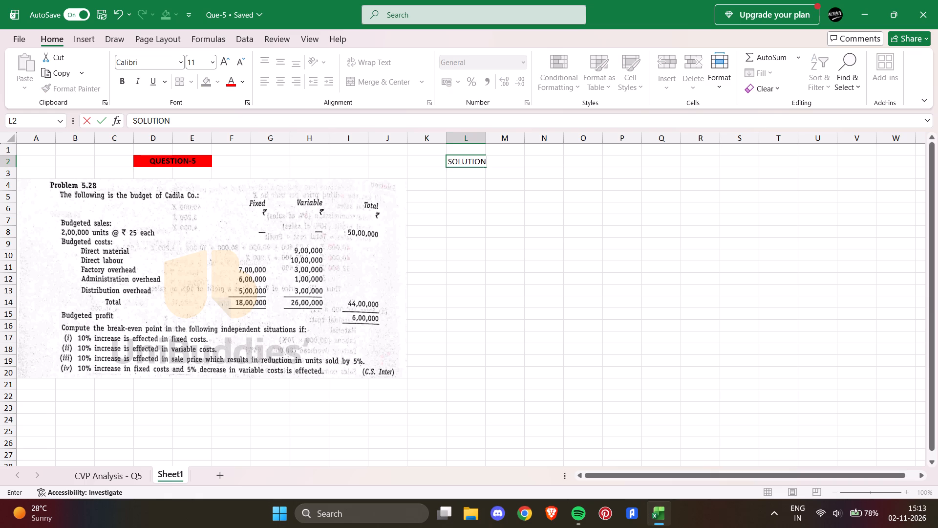
click(509, 168)
Format the SOLUTION heading across L2:M2 with a yellow fill, merged and centered, in bold.
drag(466, 162, 498, 161)
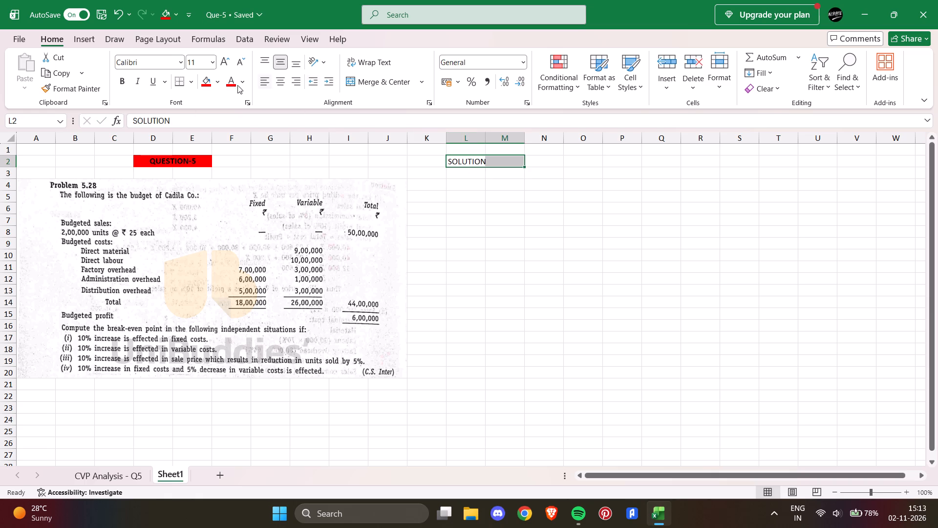
click(217, 86)
click(256, 267)
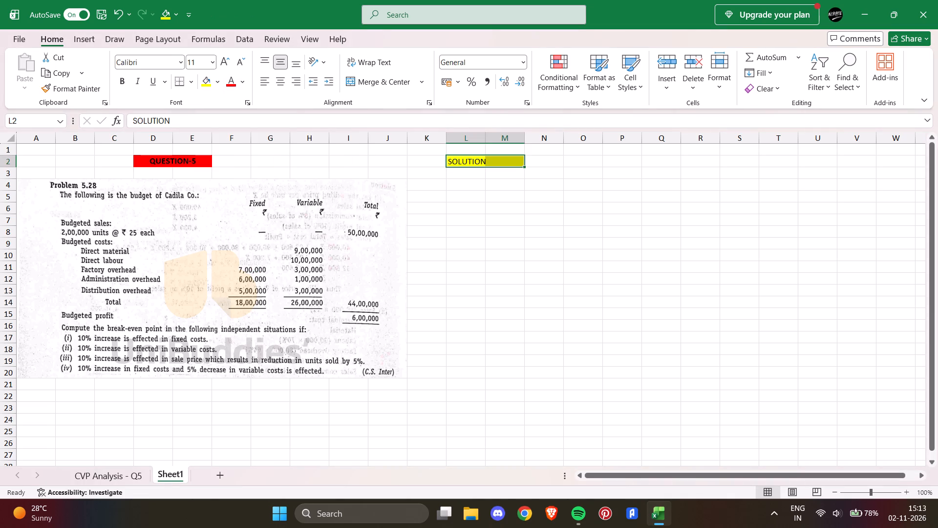
click(368, 84)
click(466, 175)
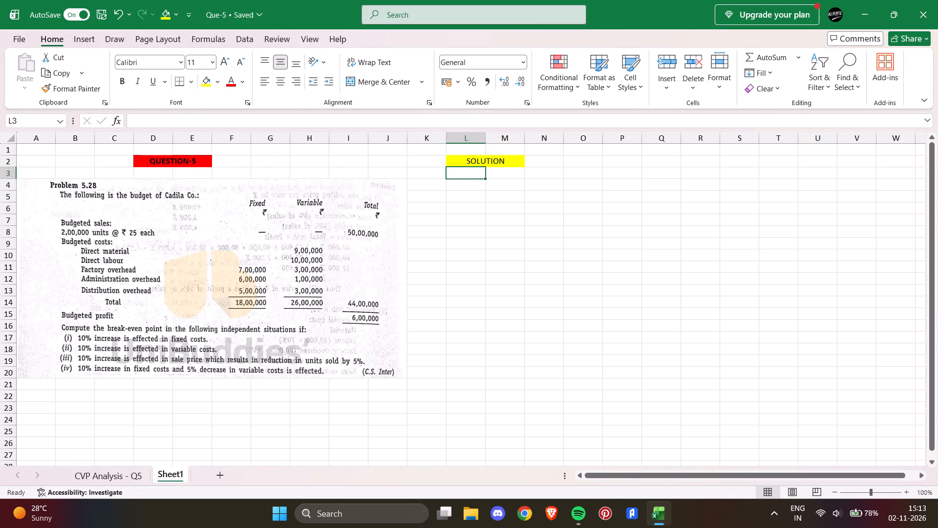
click(481, 163)
click(120, 78)
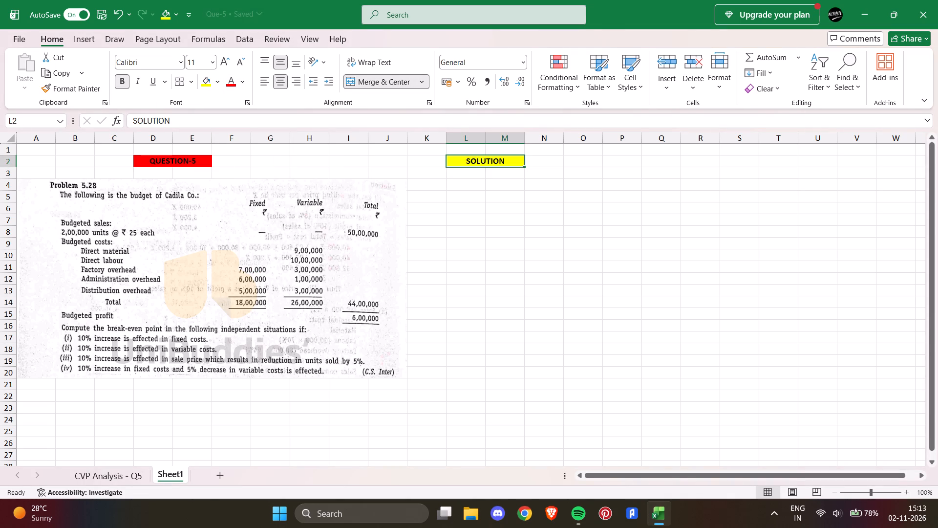
Copy the heading text "Working Notes: Base Information Analysis" from F3 of the CVP Analysis - Q5 sheet and return to Sheet1.
click(109, 474)
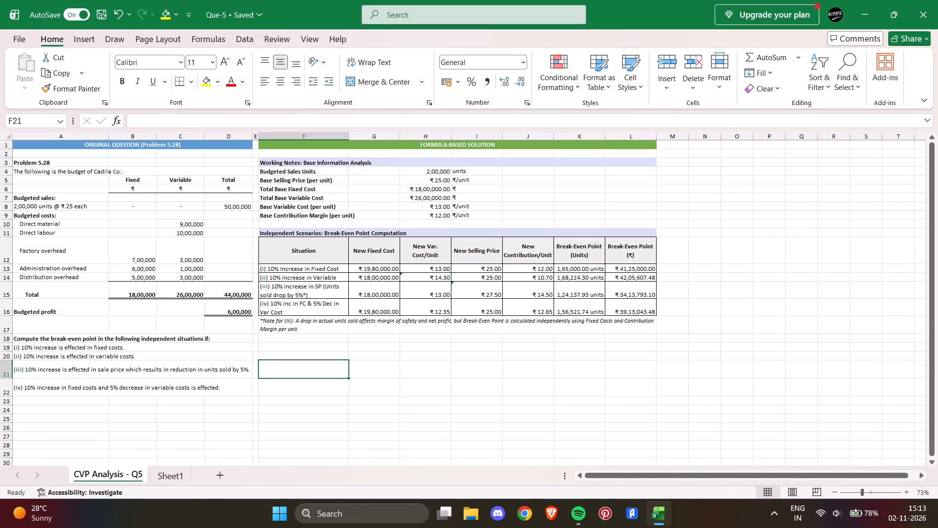
click(268, 163)
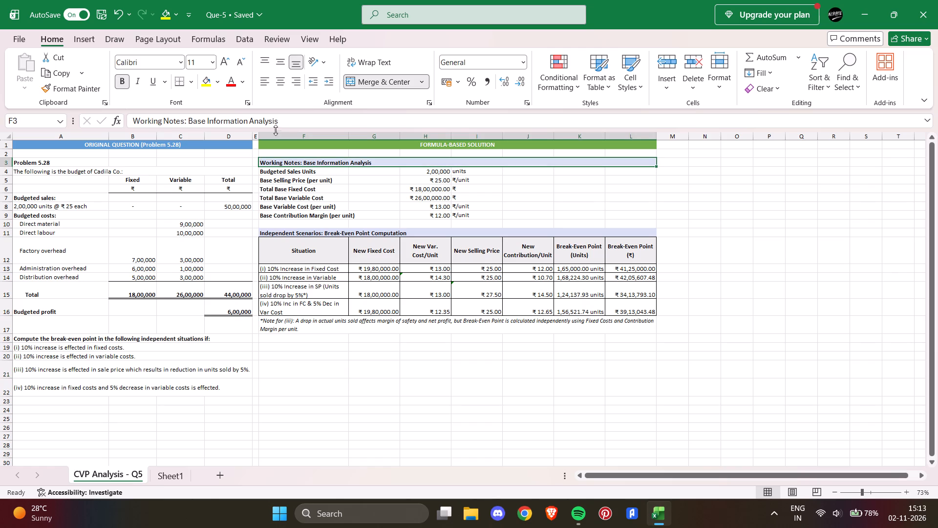
drag(284, 123, 120, 134)
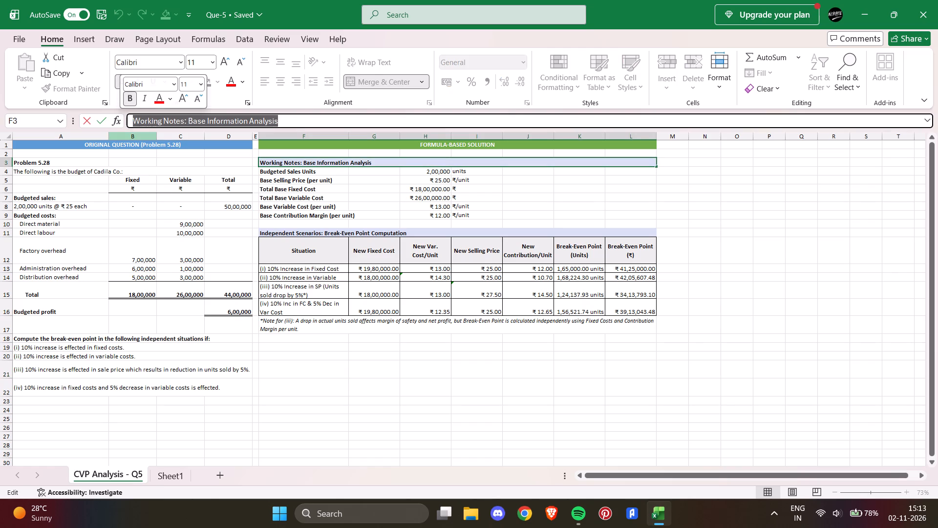
key(ctrl+c)
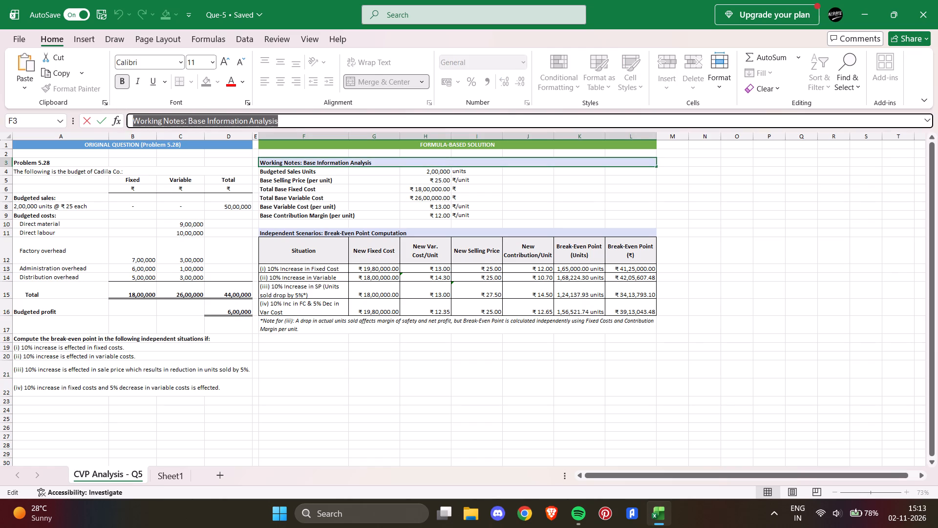
click(168, 472)
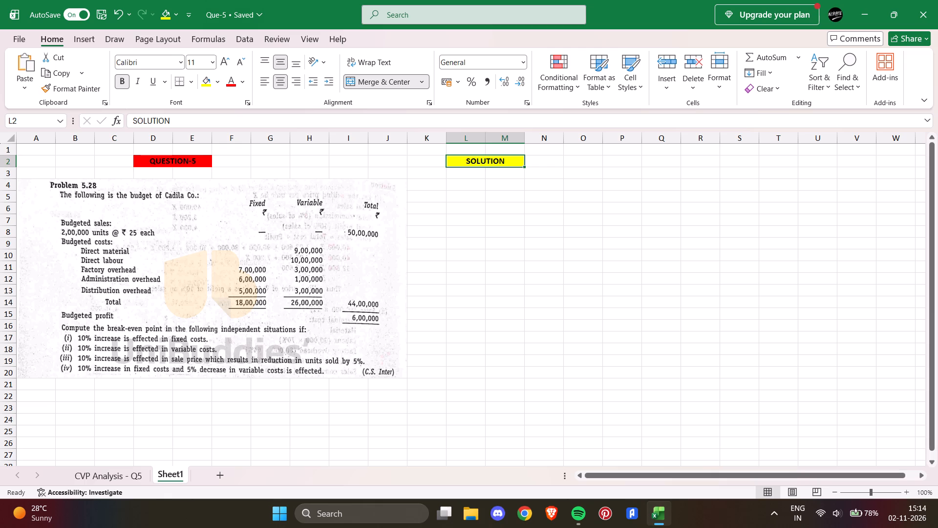
click(118, 476)
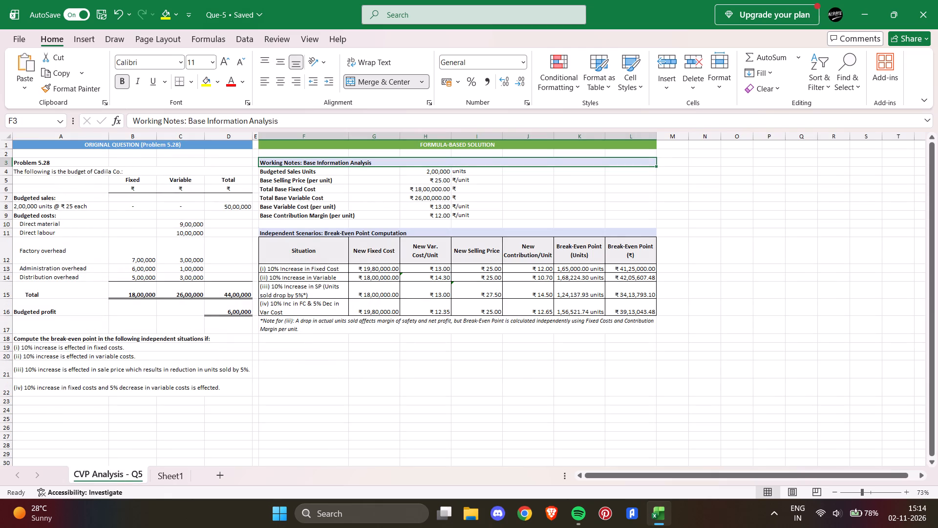
click(177, 473)
click(455, 189)
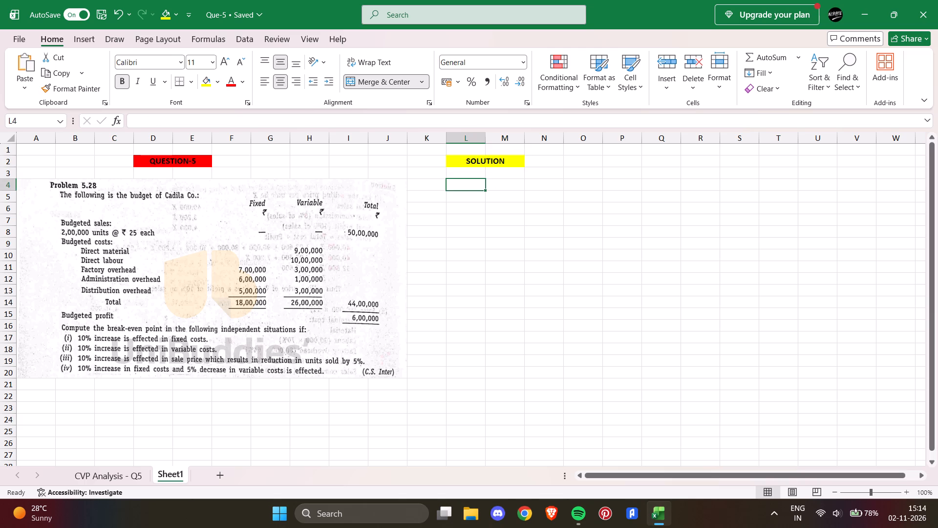
Examine the solution layouts in the Que-4 Goal seek, QUE-2 and QUE-3 images from the FINAL FILE folder.
click(475, 515)
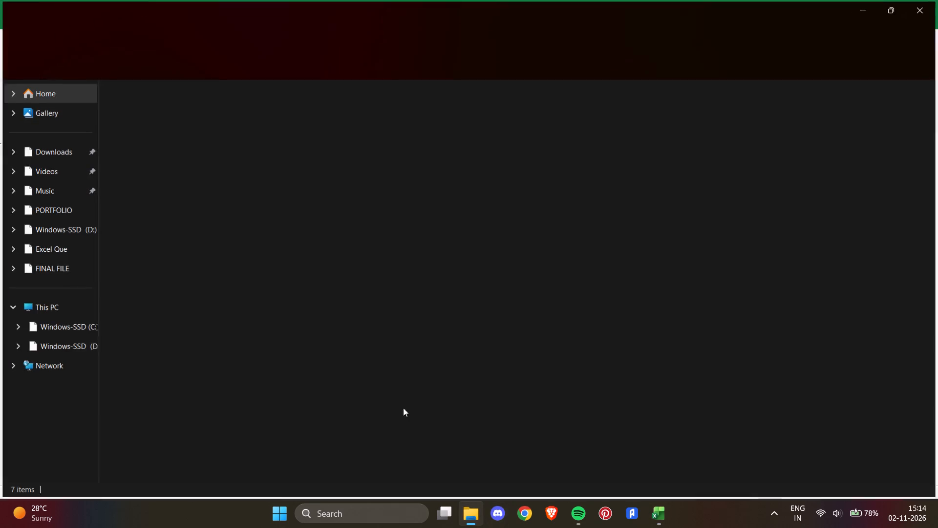
double_click(64, 269)
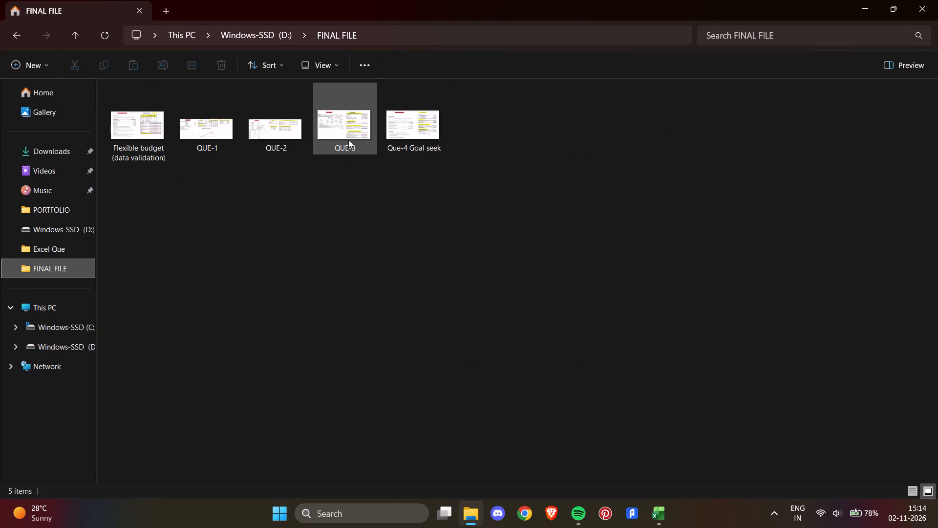
double_click(412, 143)
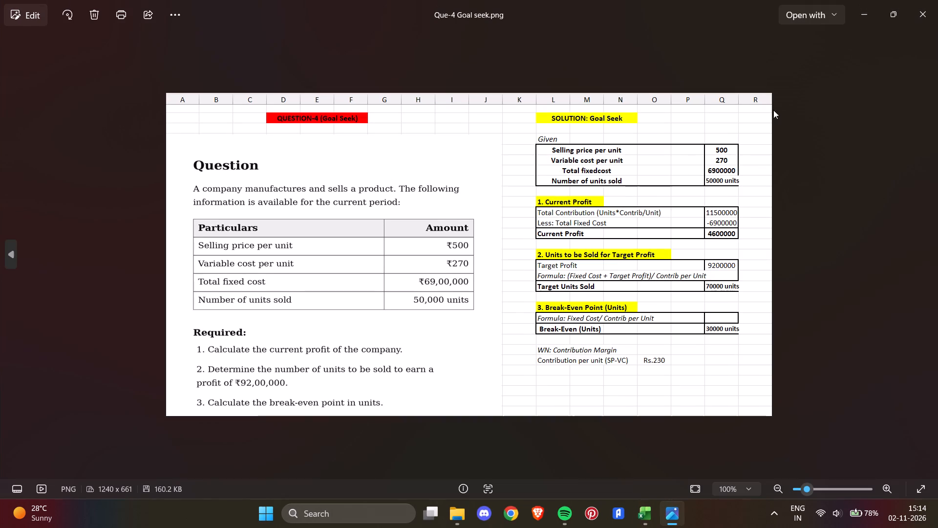
click(929, 8)
double_click(356, 116)
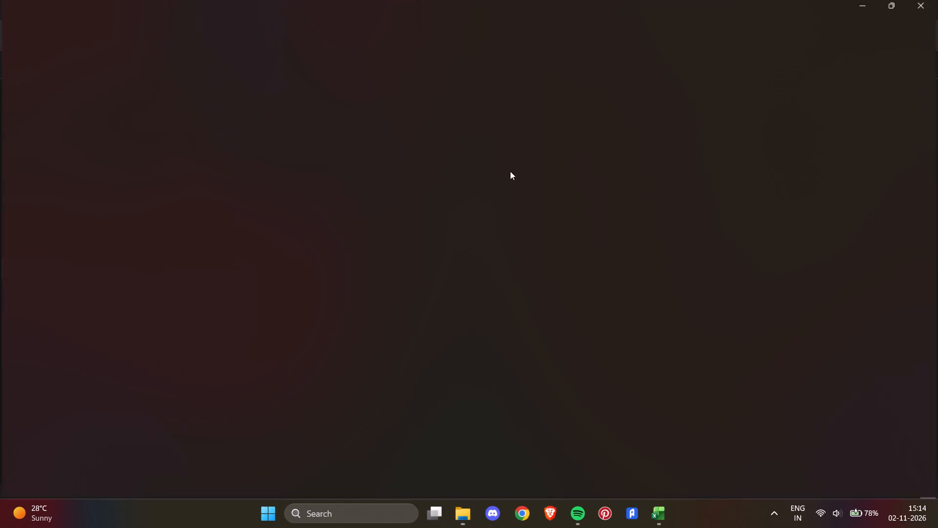
click(918, 0)
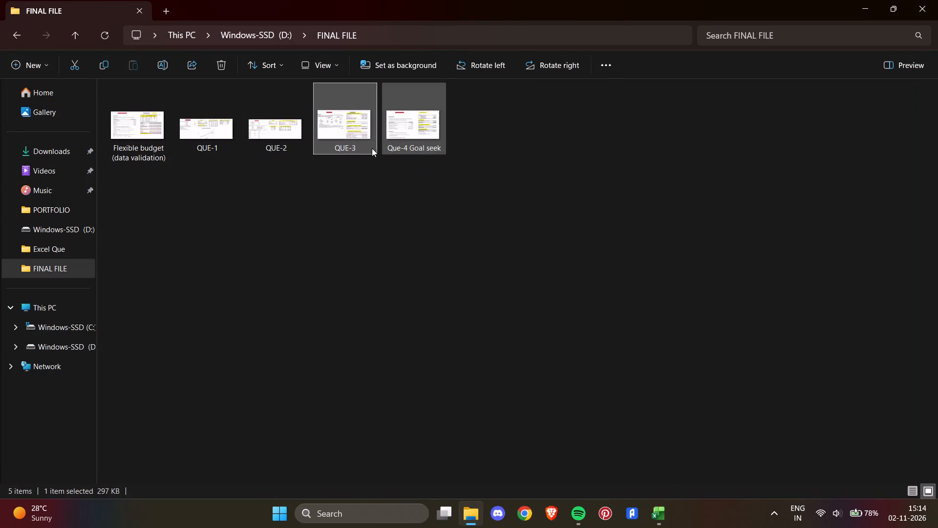
double_click(279, 138)
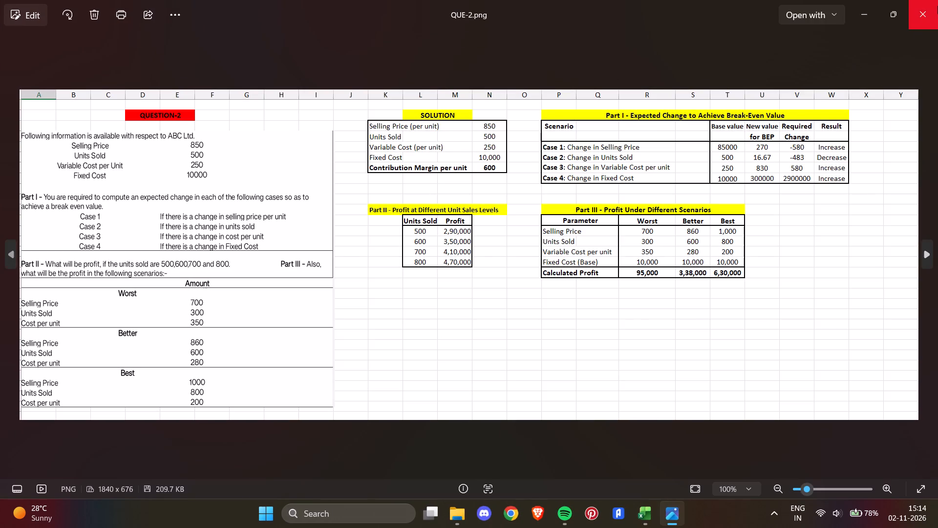
click(937, 3)
double_click(312, 139)
double_click(324, 135)
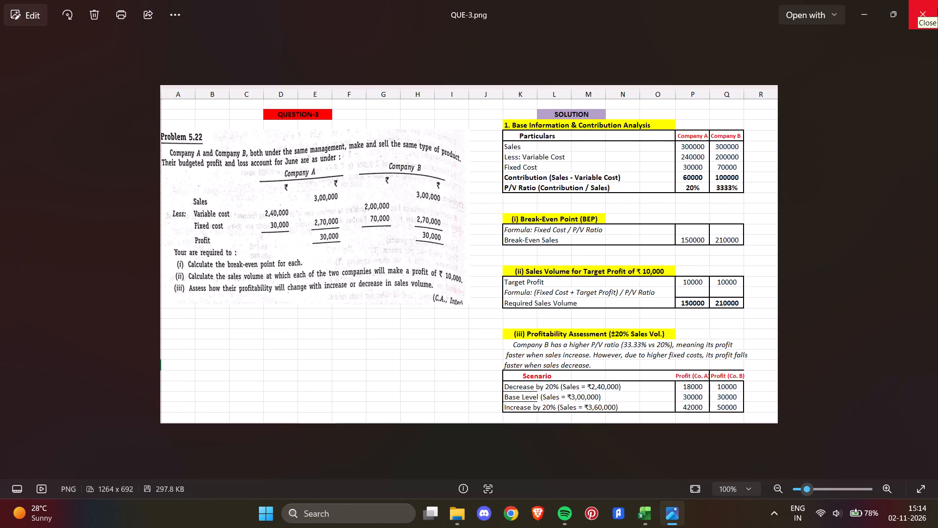
click(937, 8)
click(937, 0)
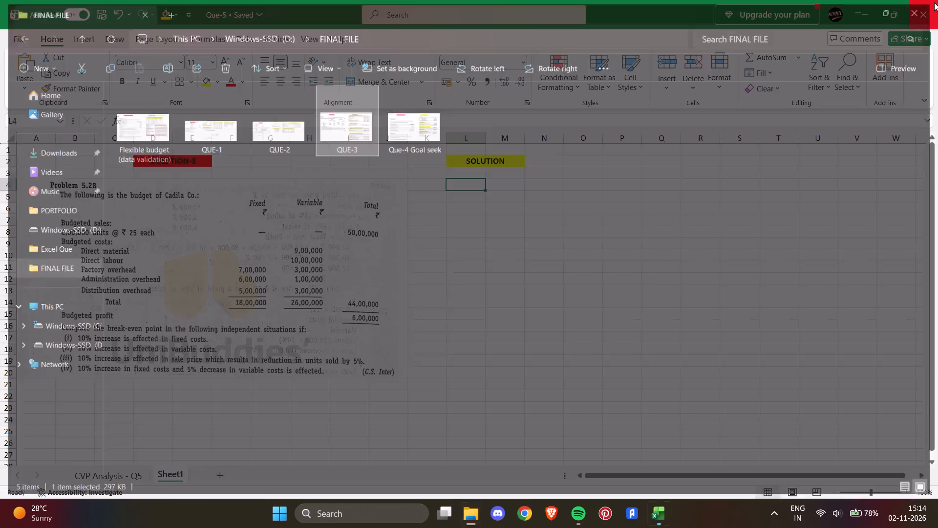
Paste the copied "Working Notes: Base Information Analysis" text into cell L4 of Sheet1.
click(471, 177)
click(469, 174)
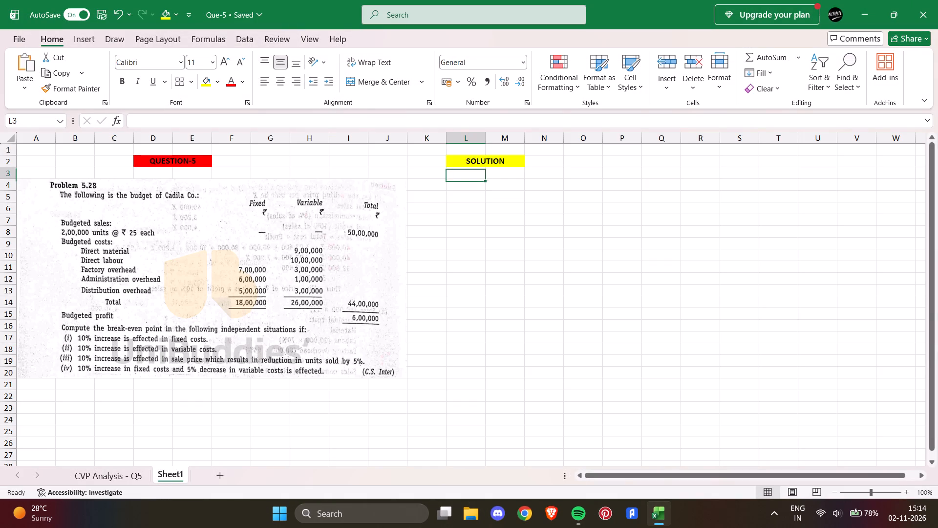
click(471, 184)
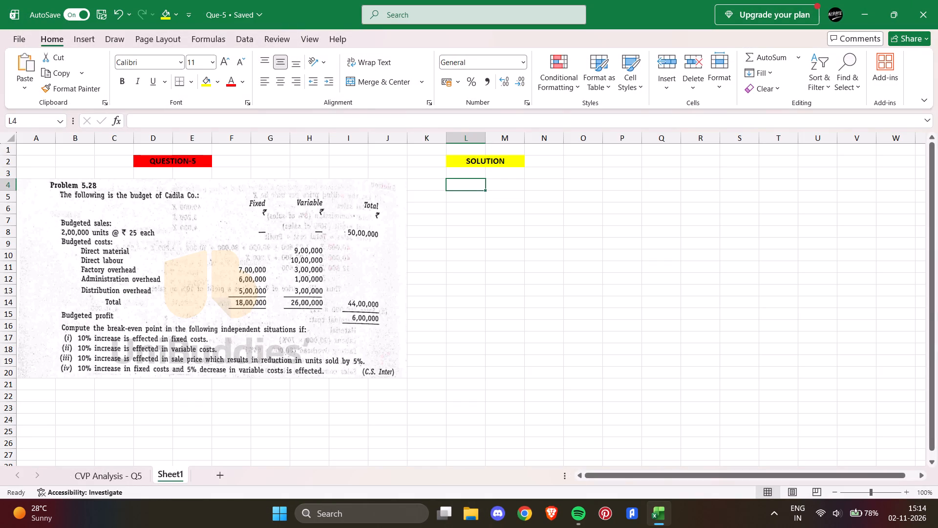
click(129, 472)
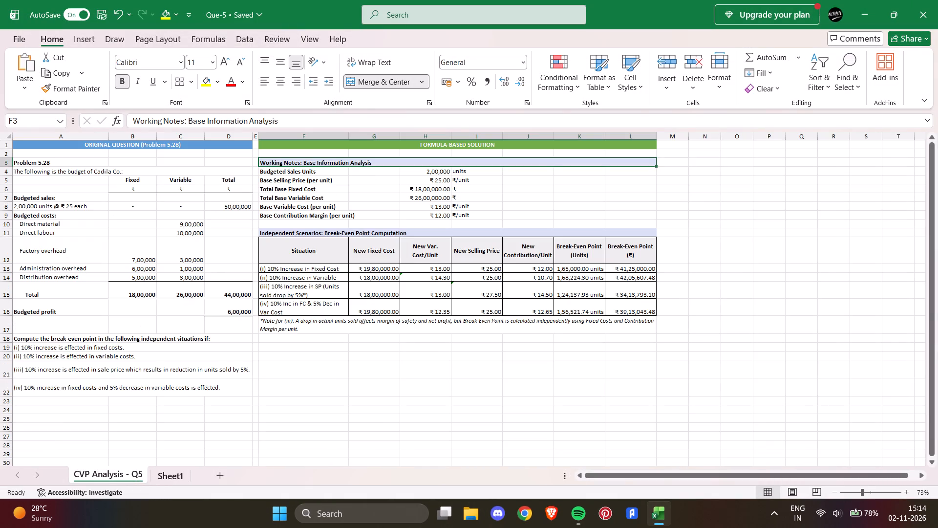
click(174, 474)
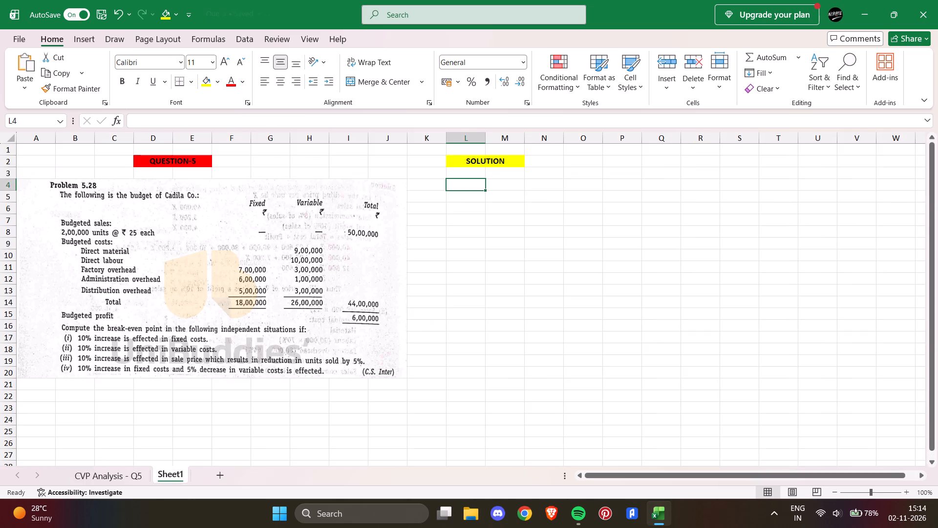
key(ctrl+v)
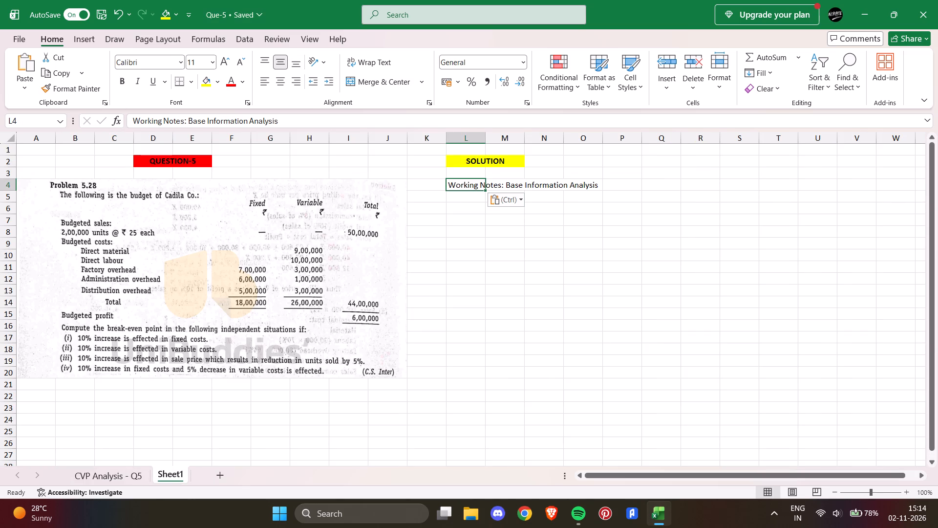
Shorten "Working Notes" in L4 so the text reads "WN: Base Information Analysis".
click(182, 124)
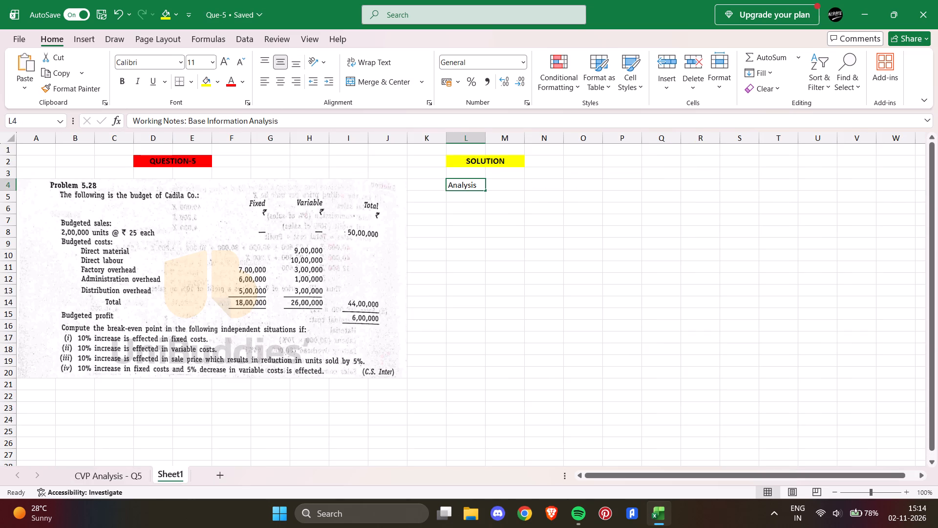
key(Right)
key(BackSpace)
key(BackSpace)
key(BackSpace)
key(BackSpace)
key(BackSpace)
key(BackSpace)
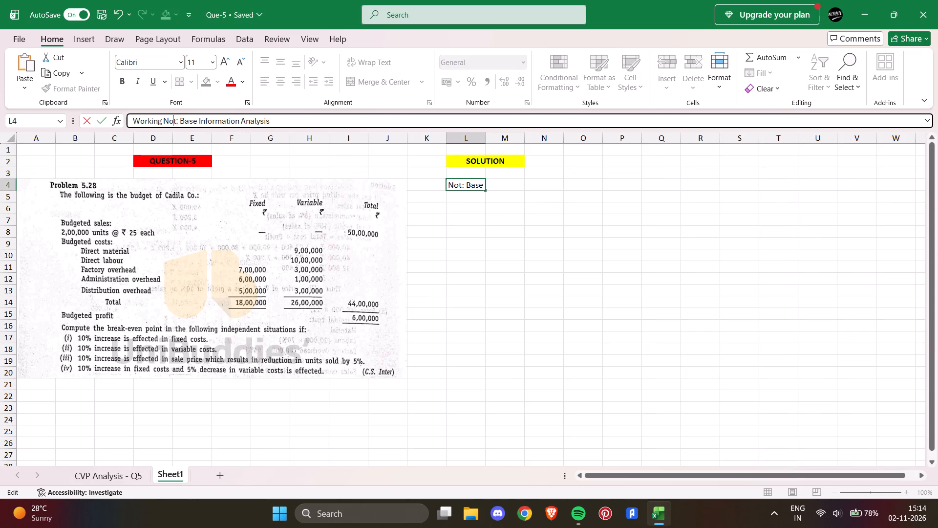
key(BackSpace)
key(BackSpace)
key(BackSpace)
key(BackSpace)
key(BackSpace)
key(BackSpace)
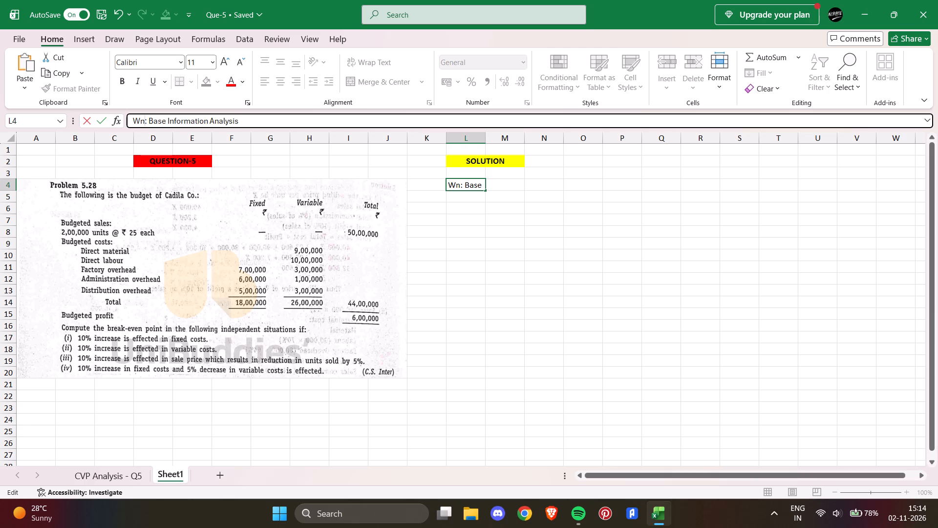
key(BackSpace)
key(n)
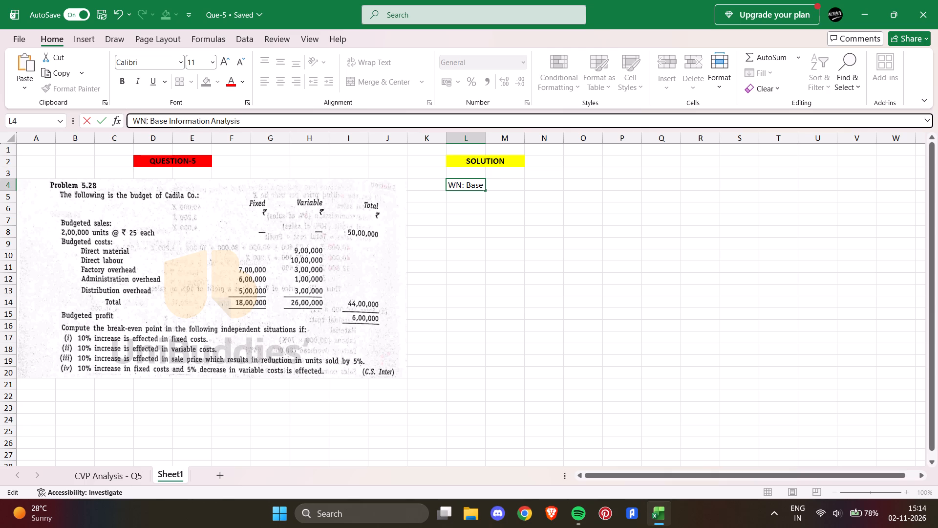
Copy the six working-note labels, Budgeted Sales Units to Base Contribution Margin, from the CVP Analysis - Q5 sheet into Sheet1 starting at L5.
click(457, 193)
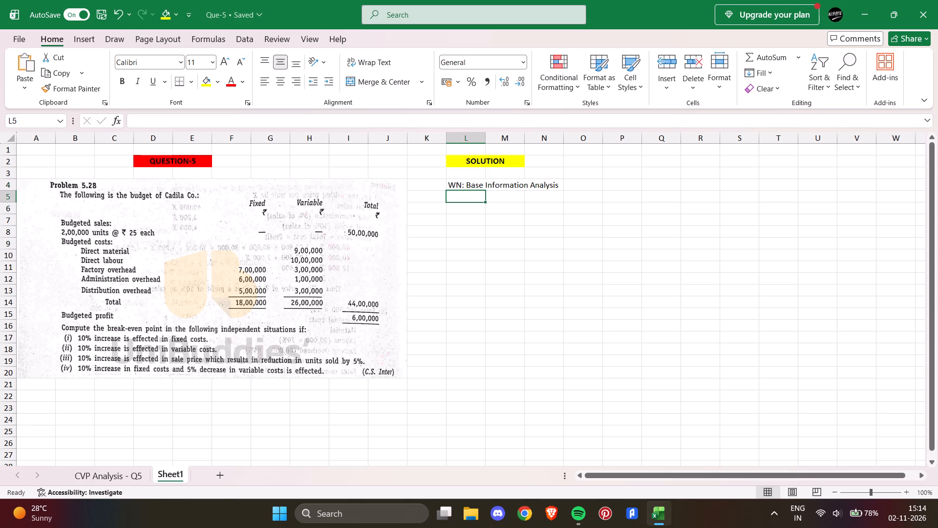
click(469, 186)
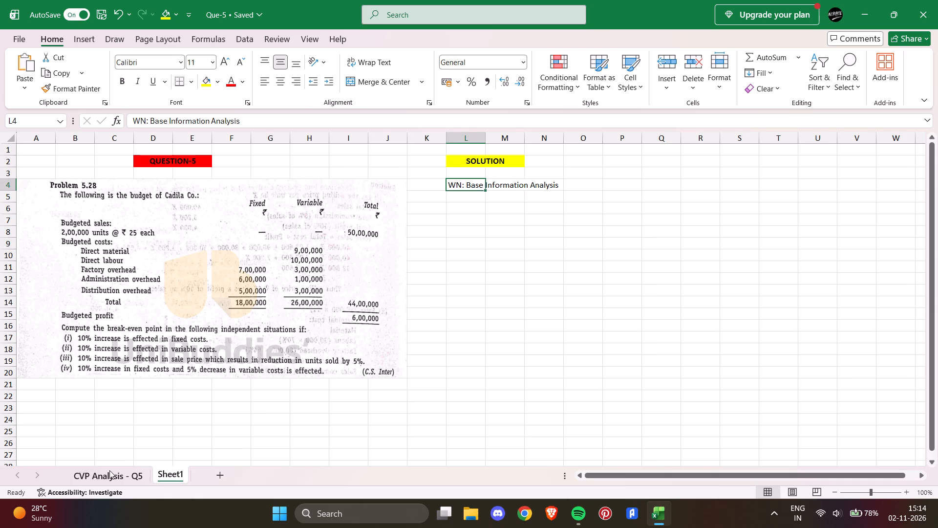
click(100, 474)
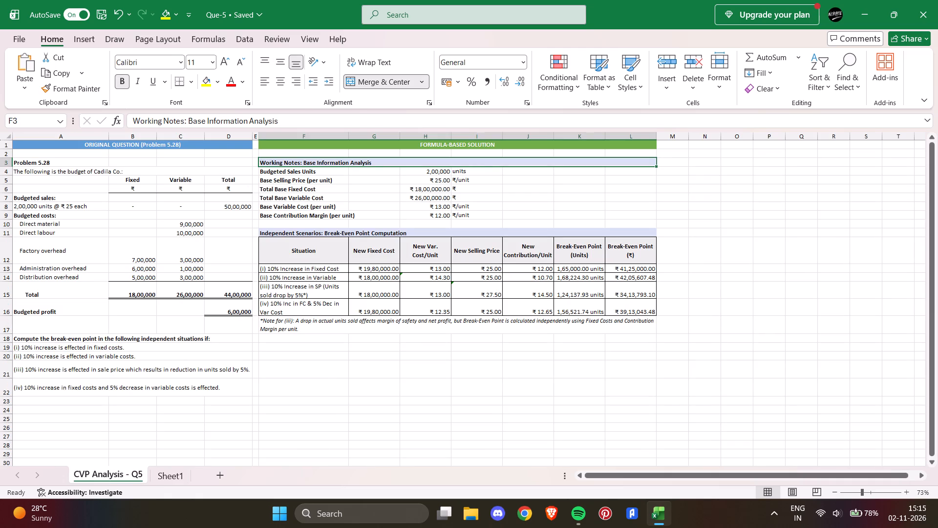
drag(274, 176, 294, 184)
drag(274, 171, 360, 211)
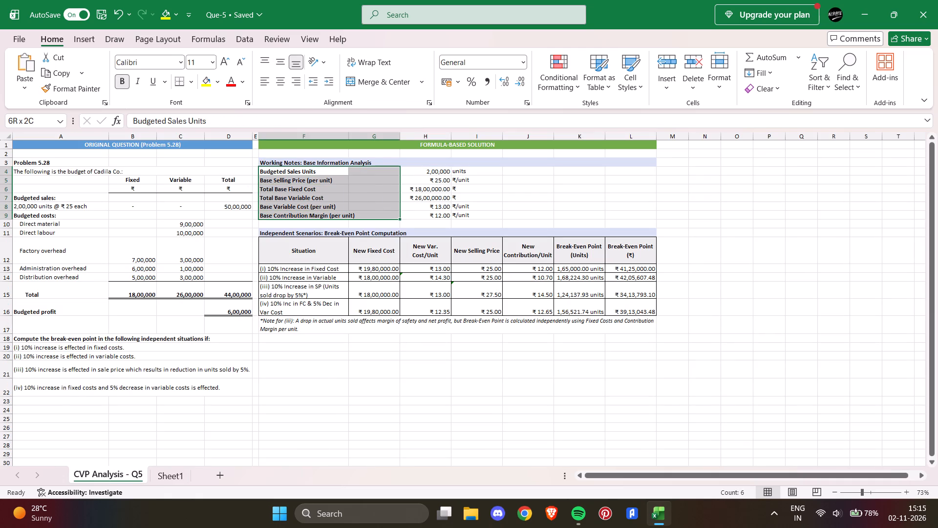
drag(360, 211, 365, 211)
key(ctrl+c)
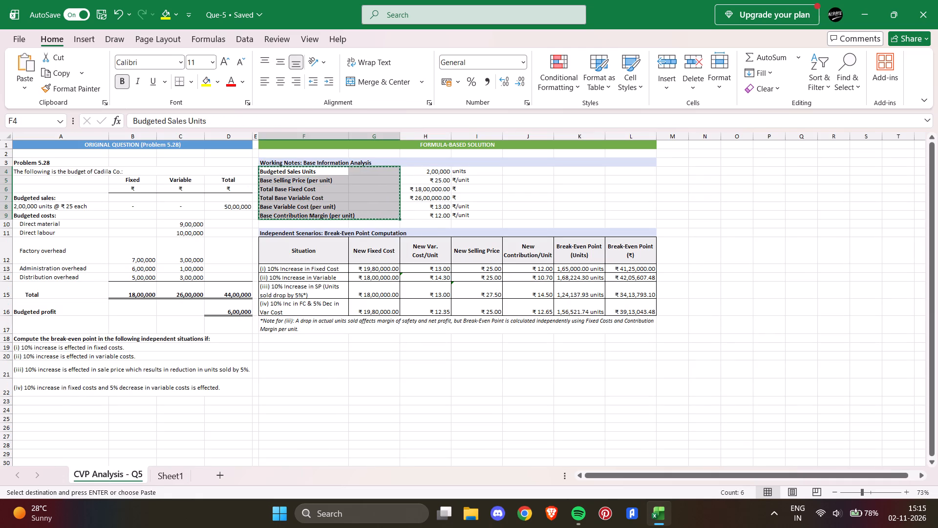
click(163, 475)
click(469, 201)
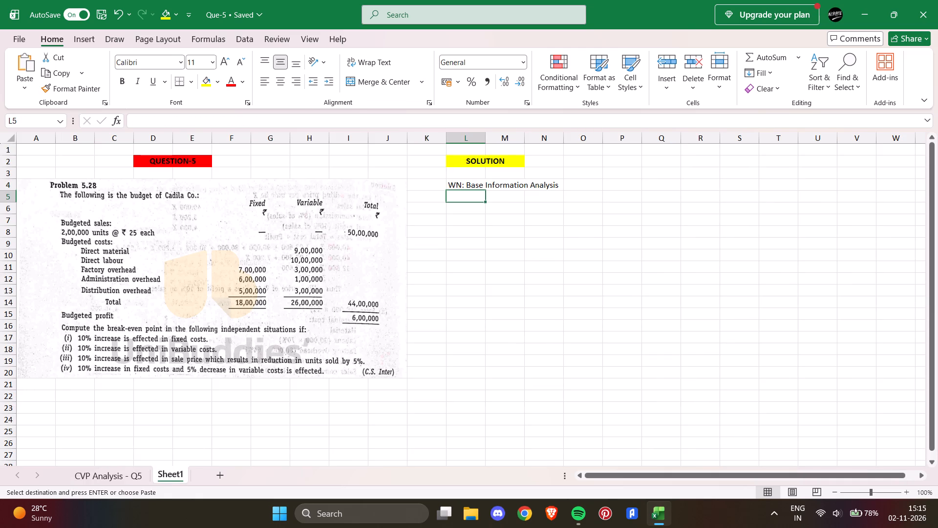
key(ctrl+v)
click(580, 198)
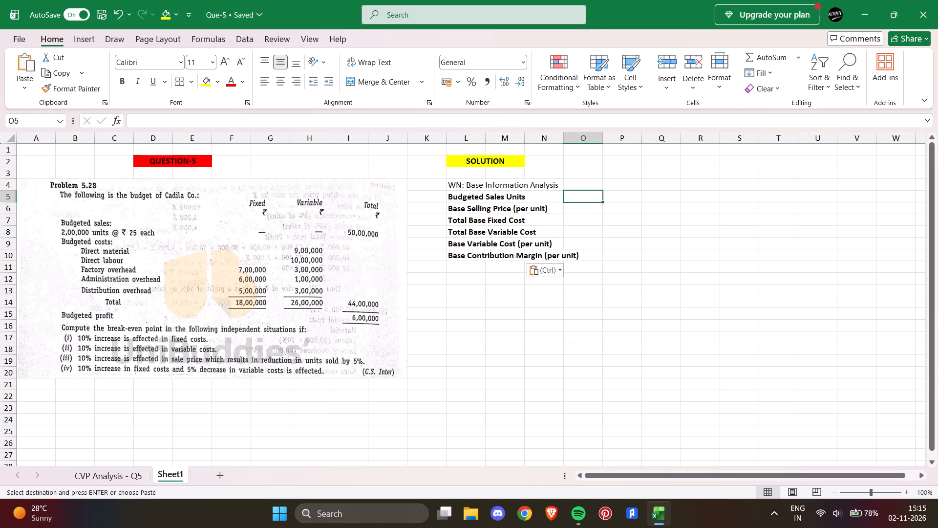
Copy the six working-note figures in H4:H9 of the CVP Analysis - Q5 sheet into Sheet1 starting at P5.
click(107, 475)
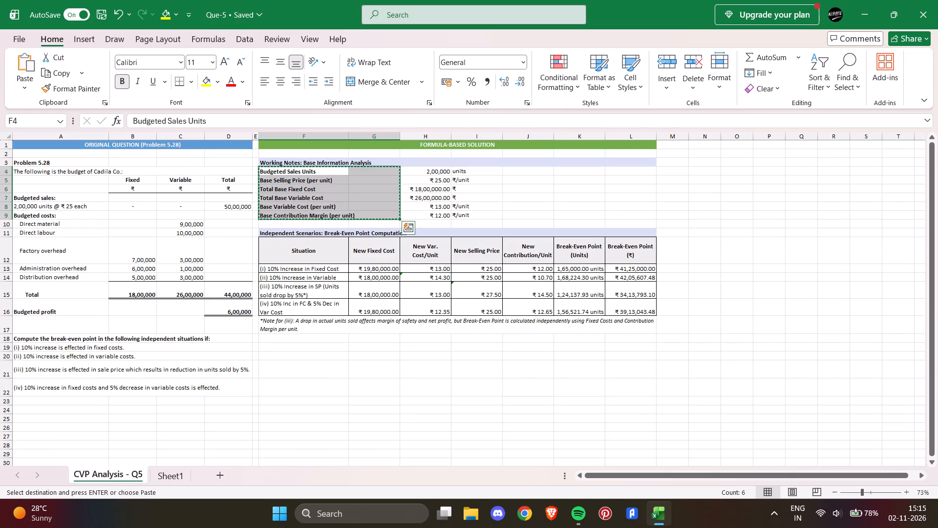
drag(414, 170, 428, 209)
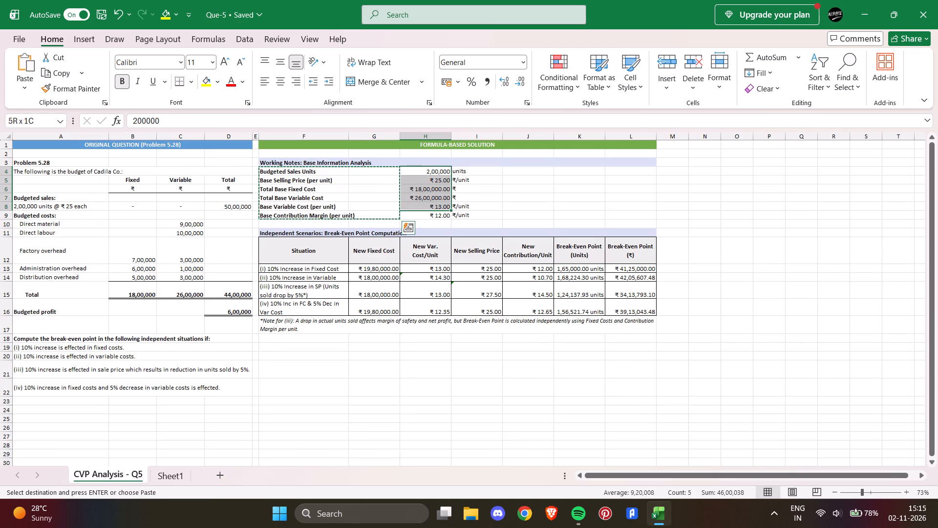
drag(428, 209, 428, 215)
key(ctrl+c)
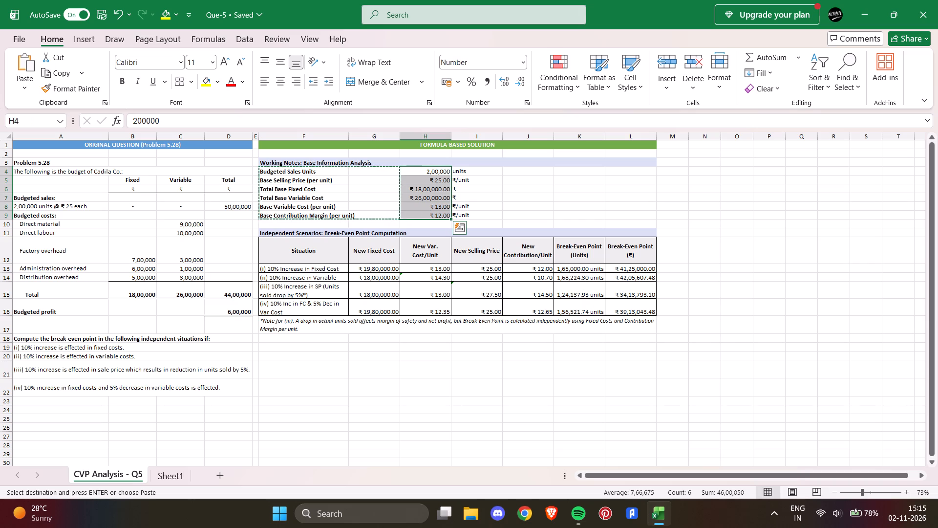
click(159, 481)
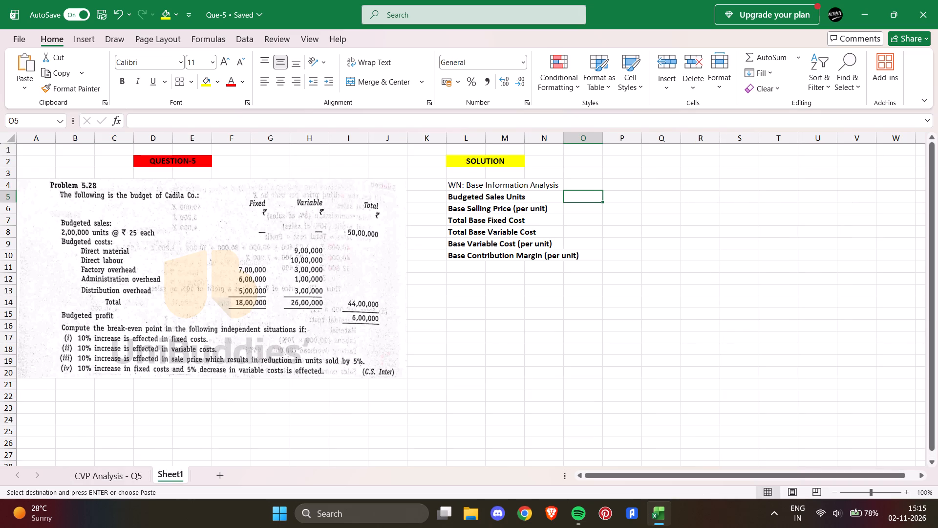
click(611, 186)
click(611, 194)
key(ctrl+v)
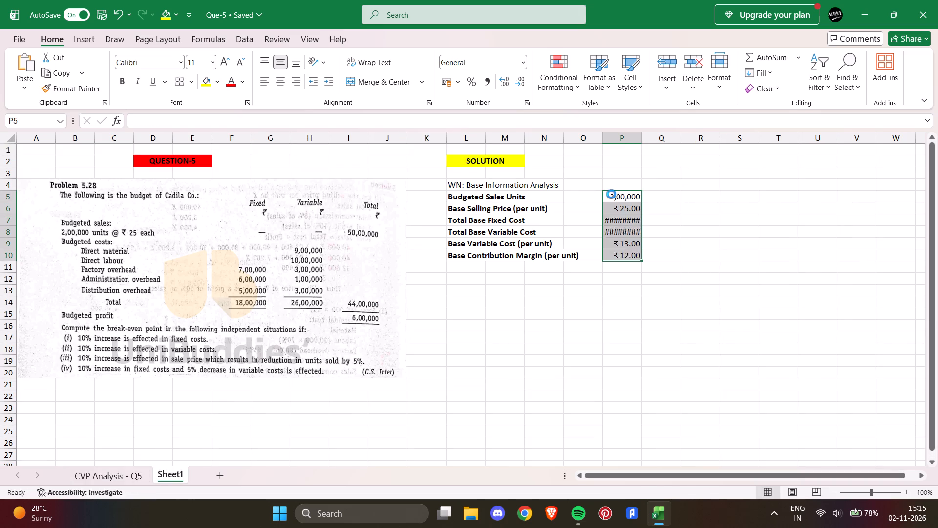
click(658, 192)
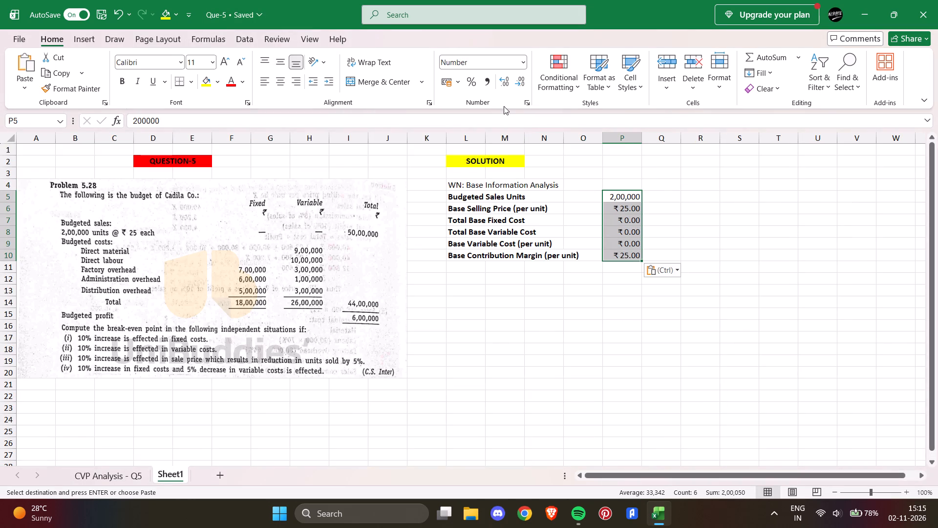
Set the number format of the pasted figures in P5:P10 to General.
click(522, 62)
click(516, 87)
click(662, 199)
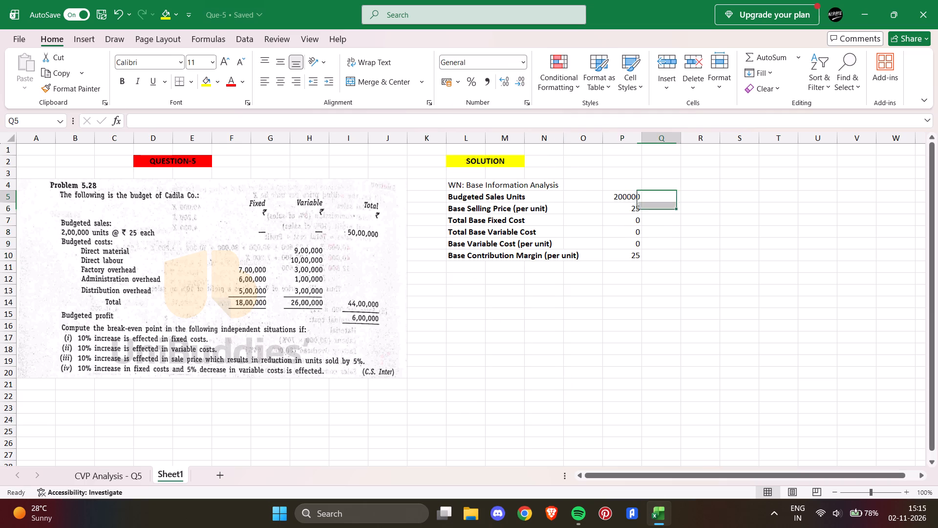
Copy the unit labels in I4:I9 of the CVP Analysis - Q5 sheet into Q5:Q10 of Sheet1.
click(126, 468)
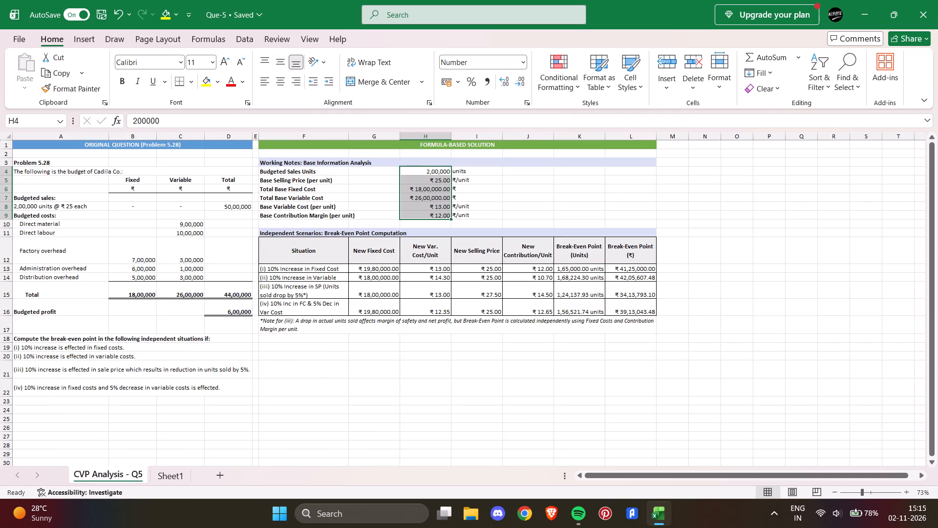
drag(457, 173, 466, 214)
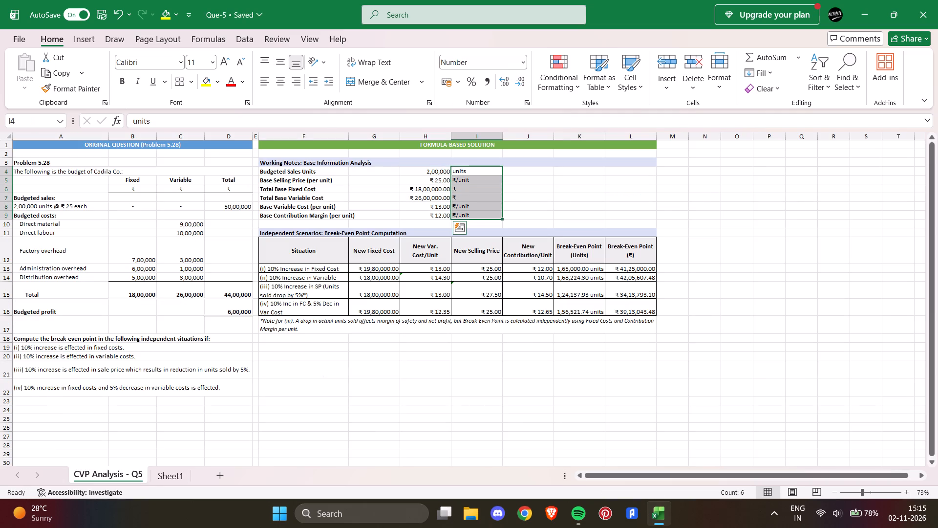
key(ctrl+c)
click(180, 470)
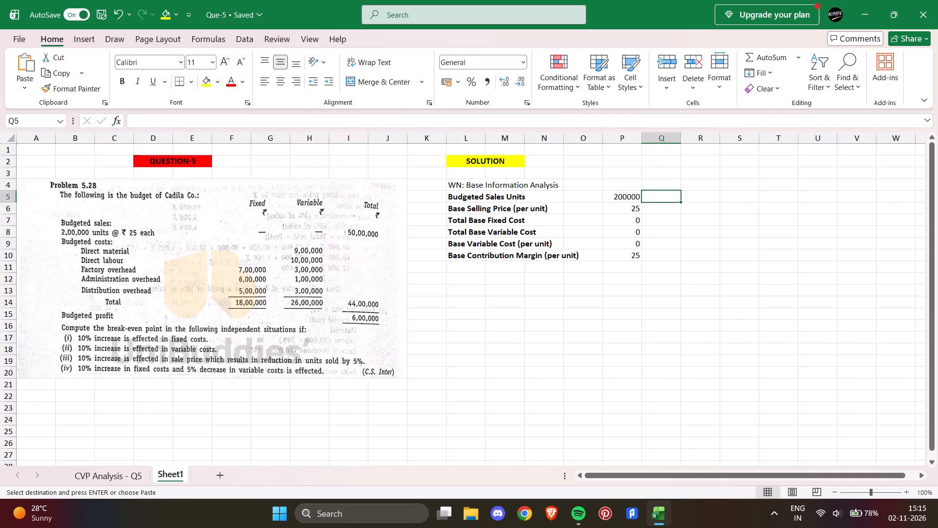
ctrl+drag(662, 196, 659, 254)
ctrl+drag(666, 199, 668, 250)
drag(665, 199, 664, 254)
key(ctrl+v)
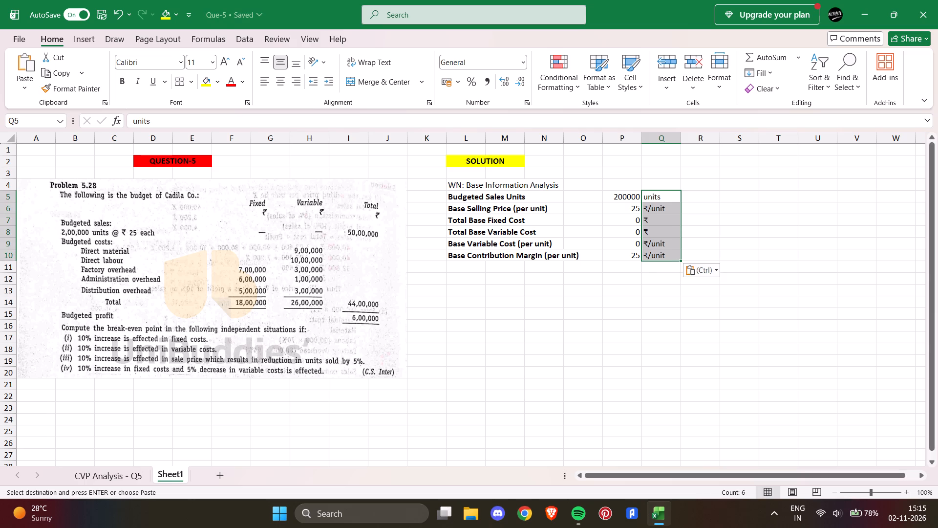
click(709, 208)
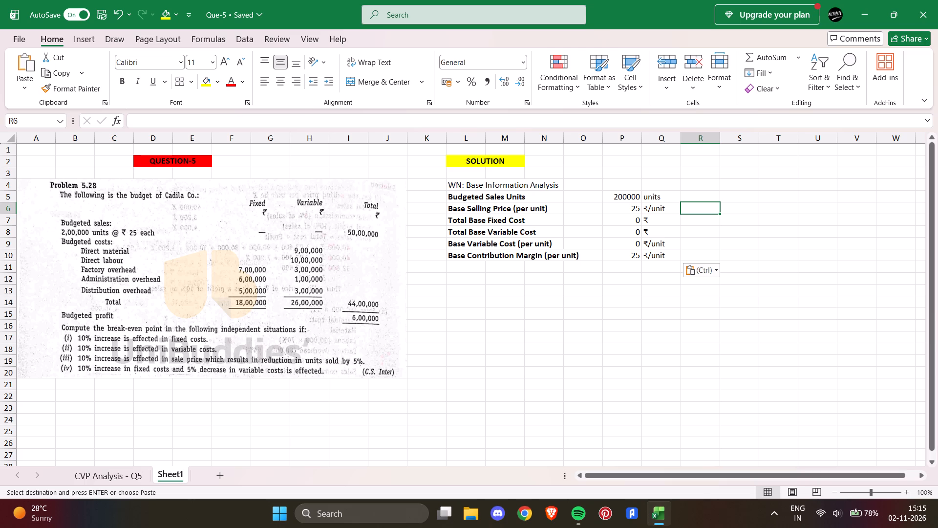
Replace the figures in P7:P9 with 1800000 for total fixed cost, 2600000 for total variable cost and 13 for variable cost per unit.
click(626, 212)
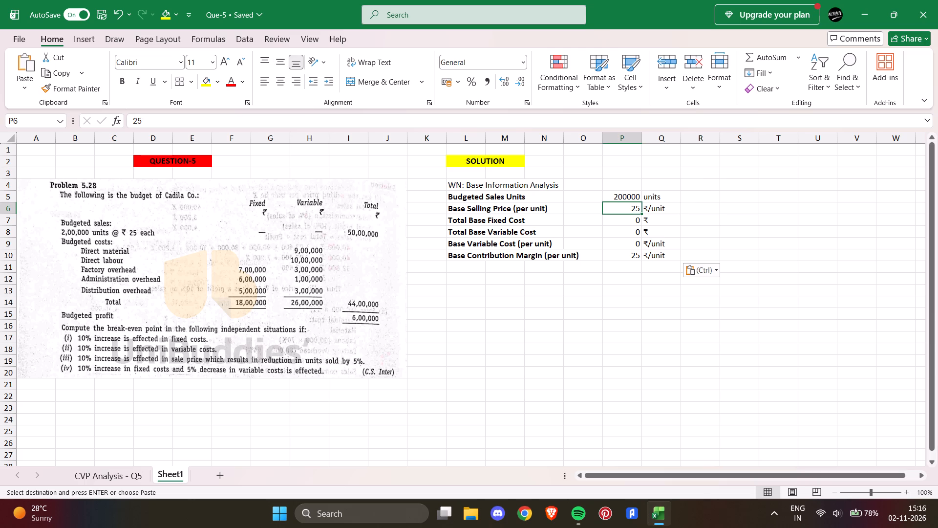
click(629, 219)
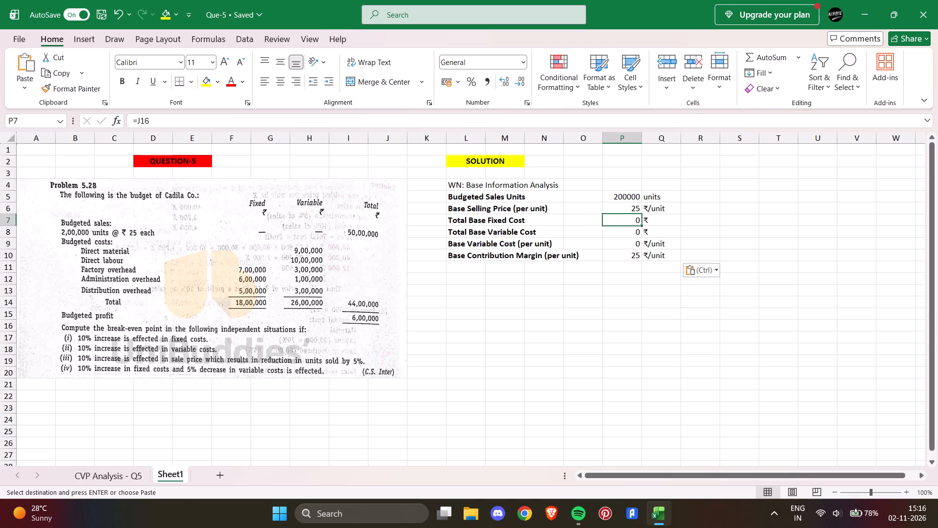
key(BackSpace)
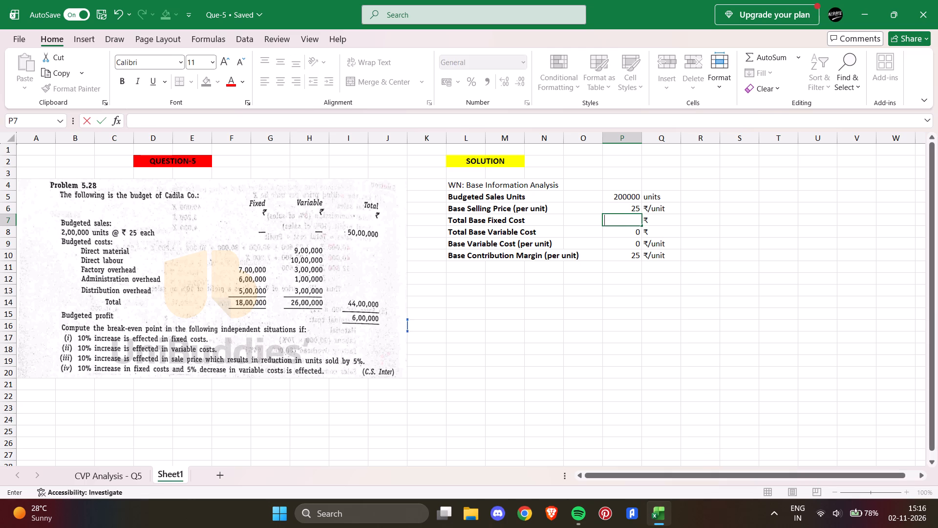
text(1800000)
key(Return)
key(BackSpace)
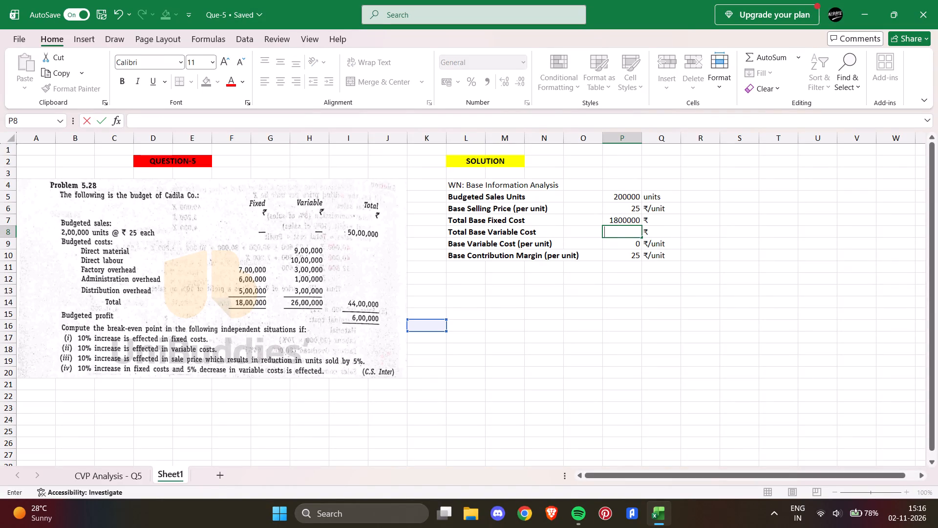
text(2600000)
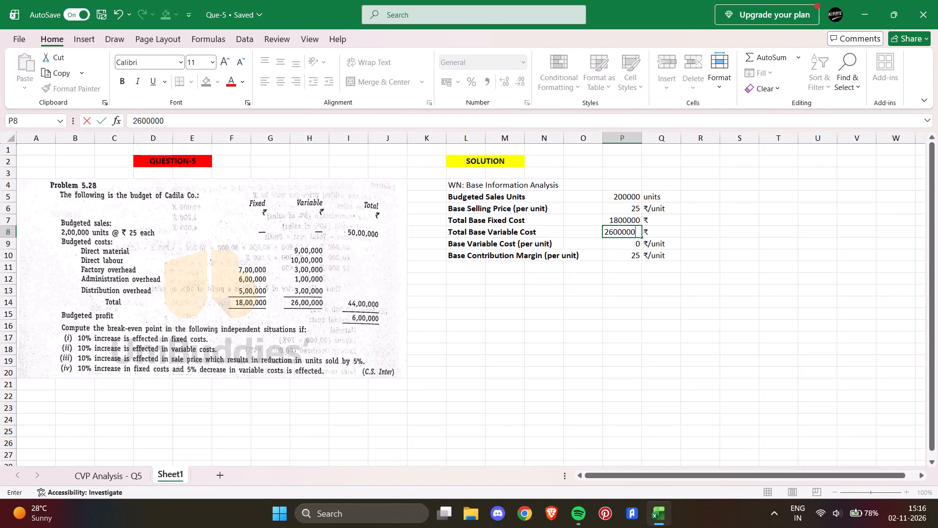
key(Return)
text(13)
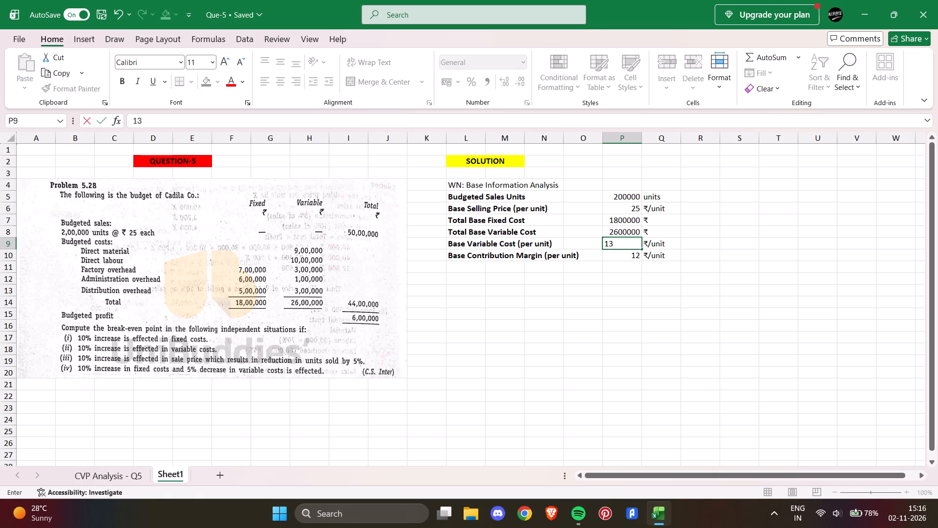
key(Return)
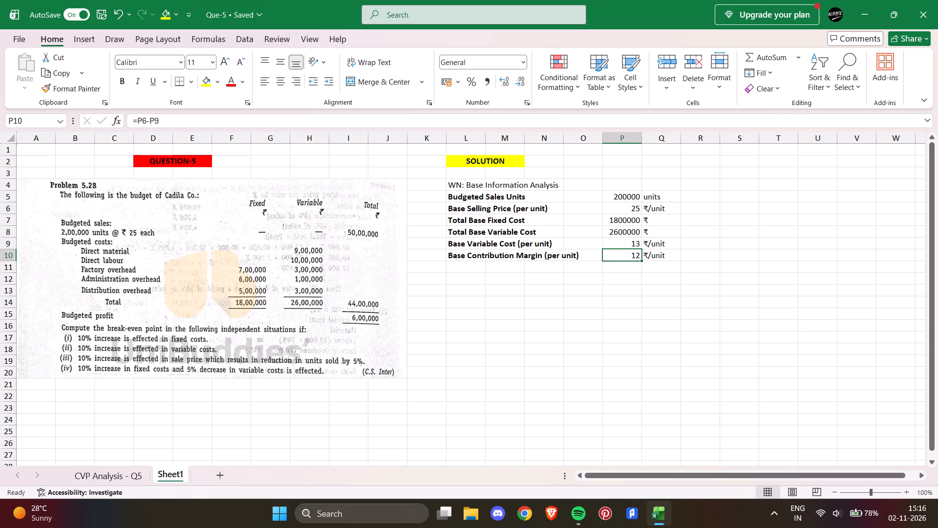
Make the working-note figures in P5:P10 bold.
drag(609, 196, 636, 253)
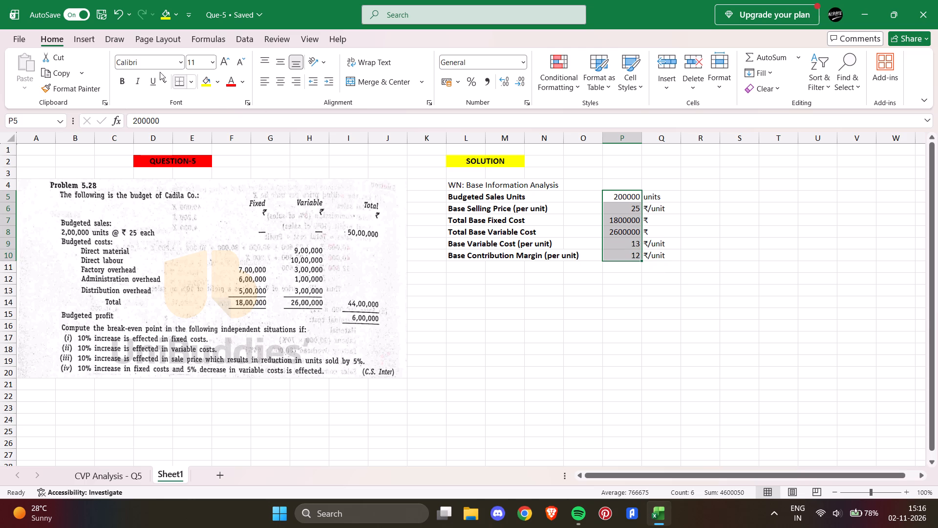
click(126, 81)
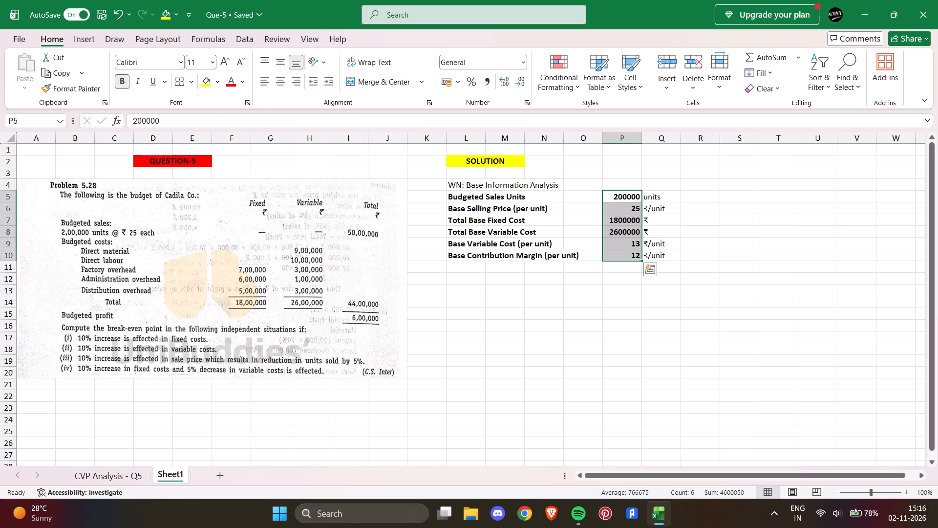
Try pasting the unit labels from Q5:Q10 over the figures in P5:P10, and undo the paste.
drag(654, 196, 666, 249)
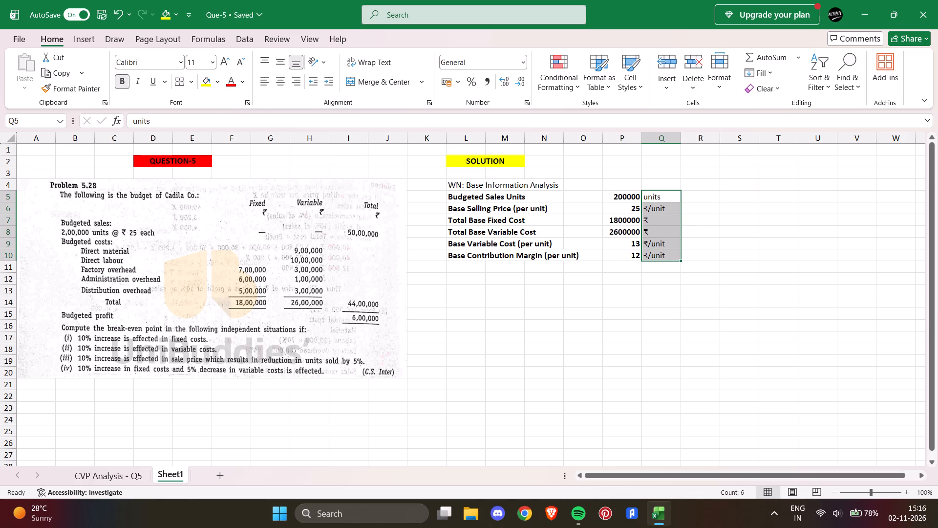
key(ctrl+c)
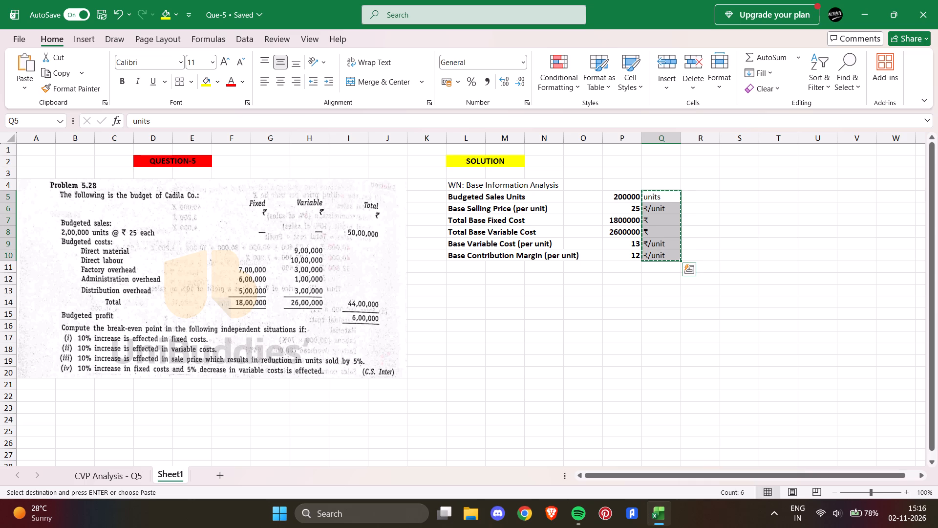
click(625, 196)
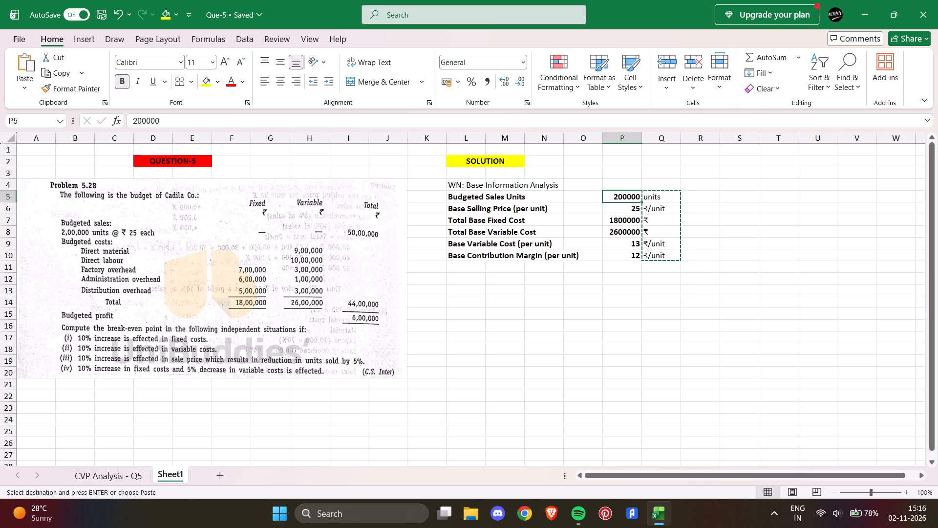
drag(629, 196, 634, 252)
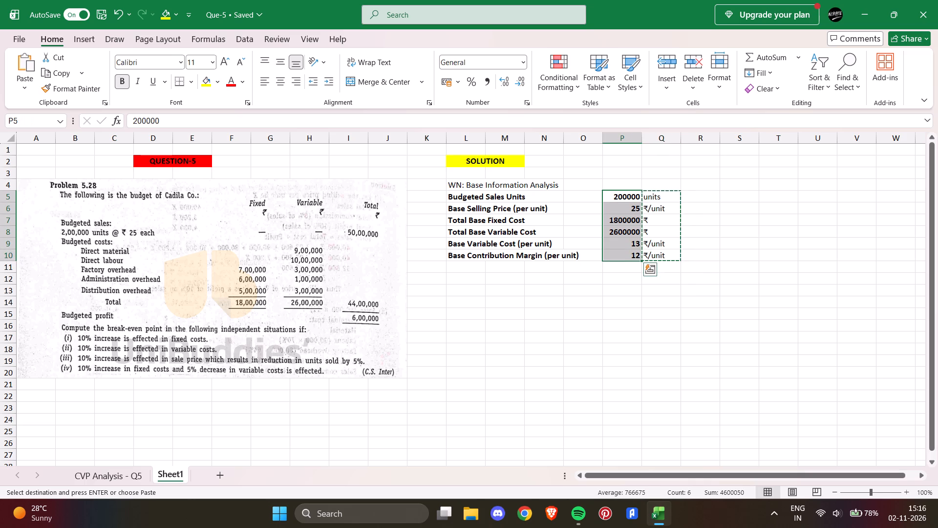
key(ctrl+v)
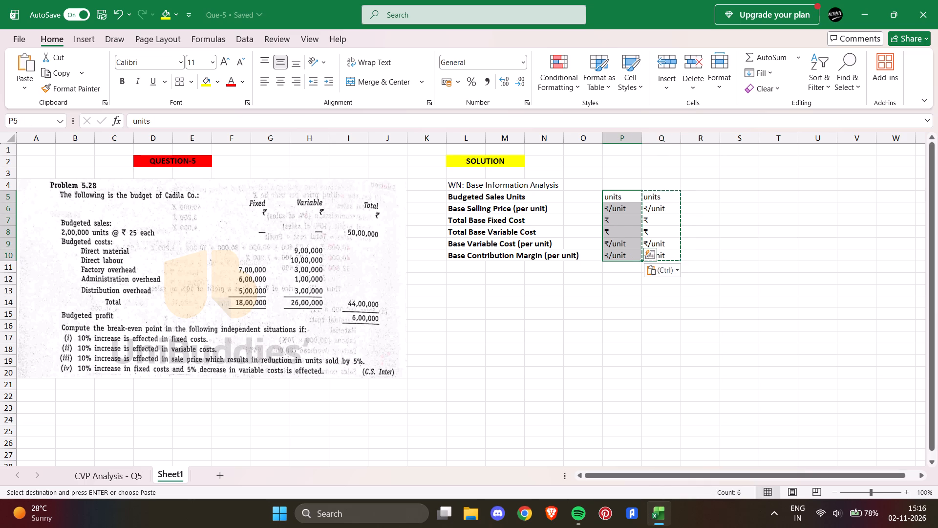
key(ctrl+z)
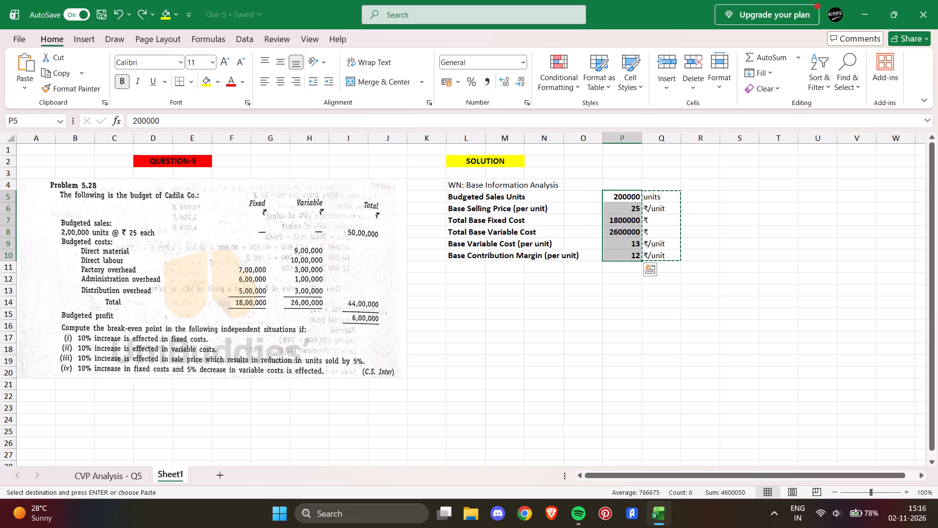
Make the unit labels in Q5:Q10 bold along with the working-note figures in P5:P10.
click(692, 198)
click(666, 198)
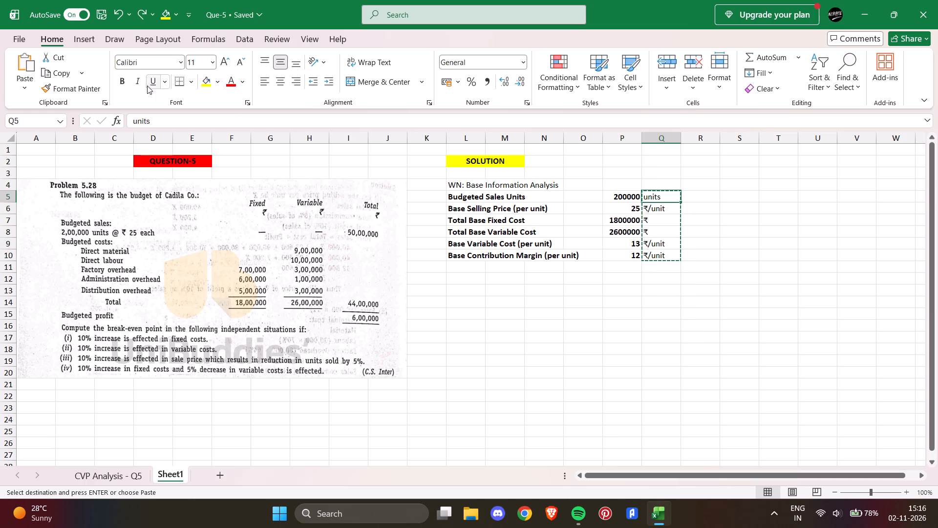
click(120, 77)
drag(664, 198, 664, 217)
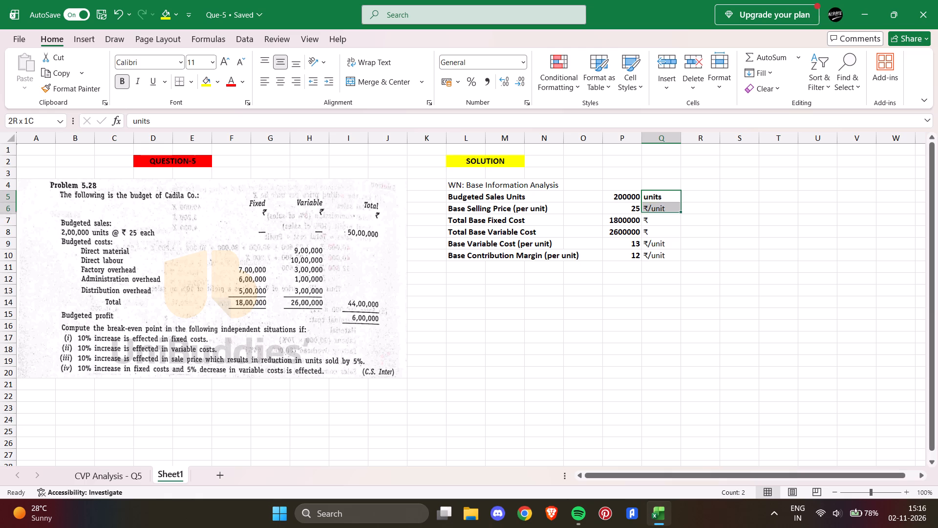
drag(664, 217, 664, 257)
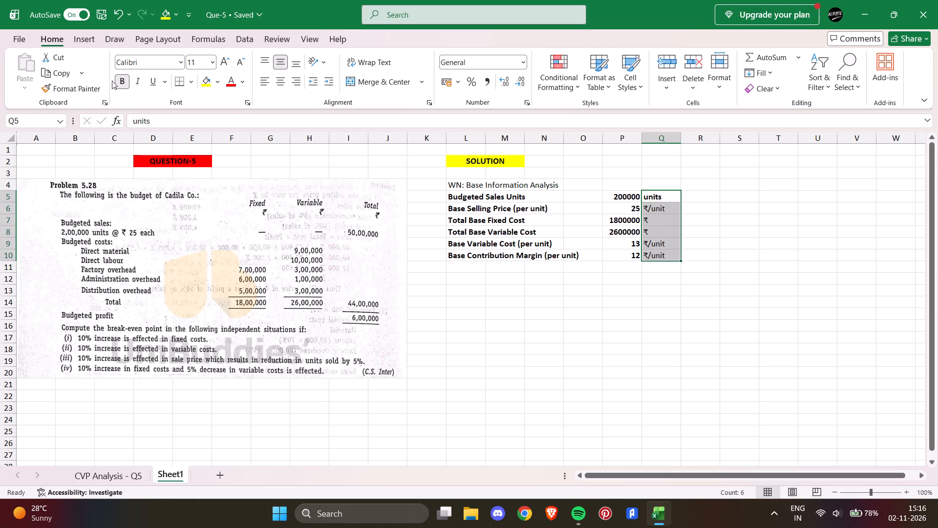
click(119, 79)
drag(622, 195, 663, 235)
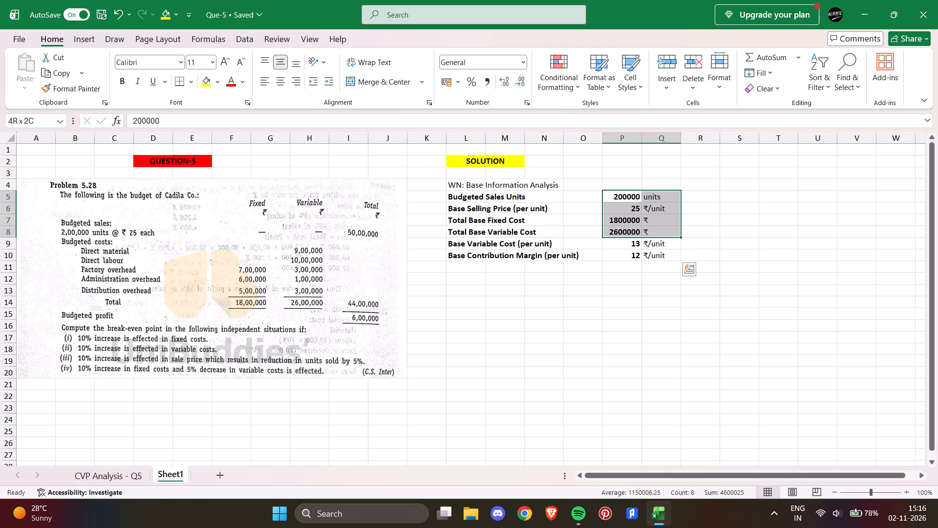
drag(663, 235, 662, 253)
click(125, 81)
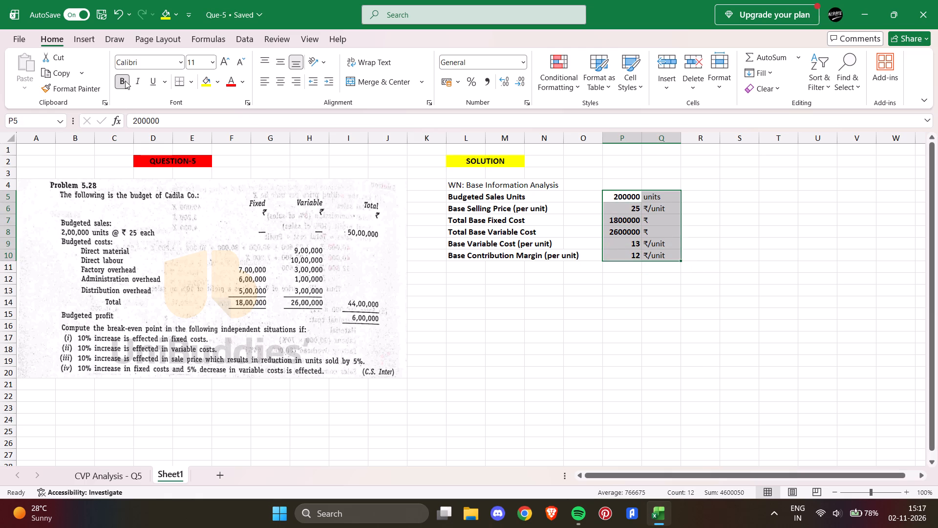
click(125, 81)
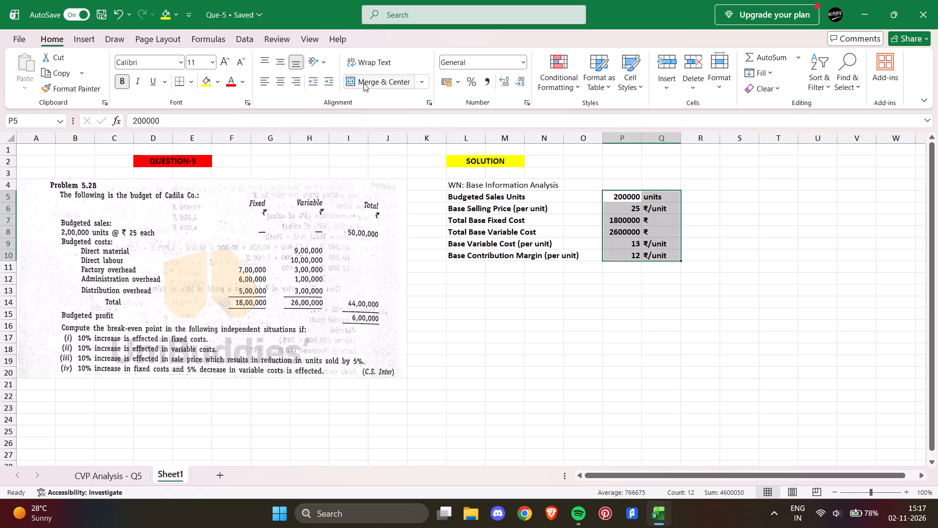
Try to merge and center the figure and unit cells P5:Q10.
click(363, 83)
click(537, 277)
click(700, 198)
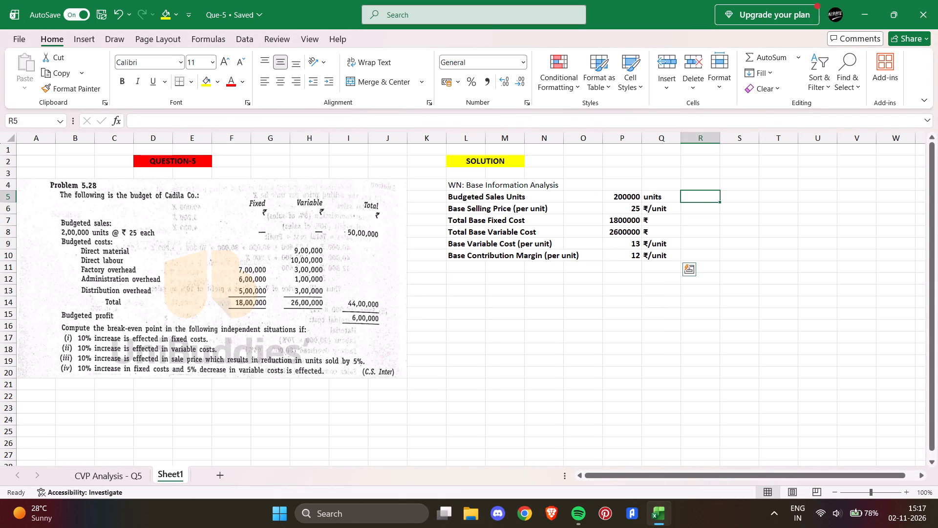
Italicize the "WN: Base Information Analysis" heading in L4.
drag(450, 182, 539, 182)
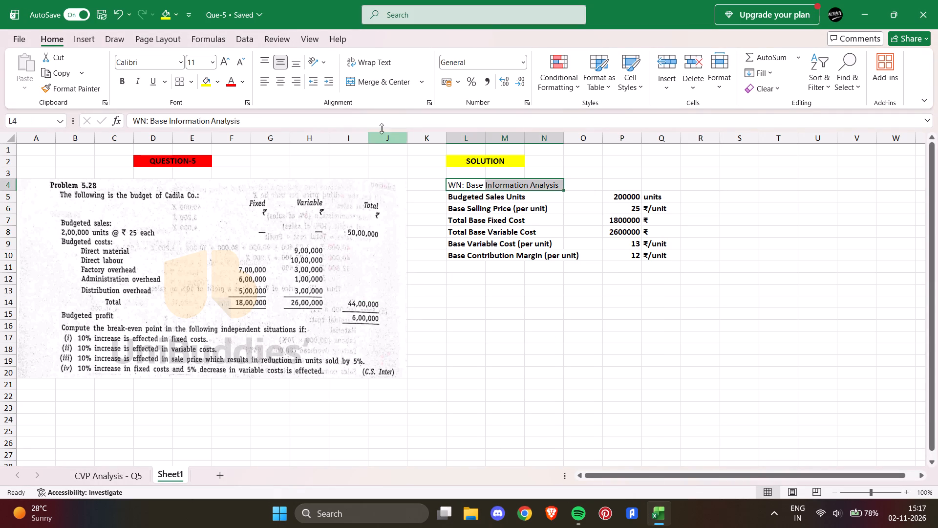
click(140, 79)
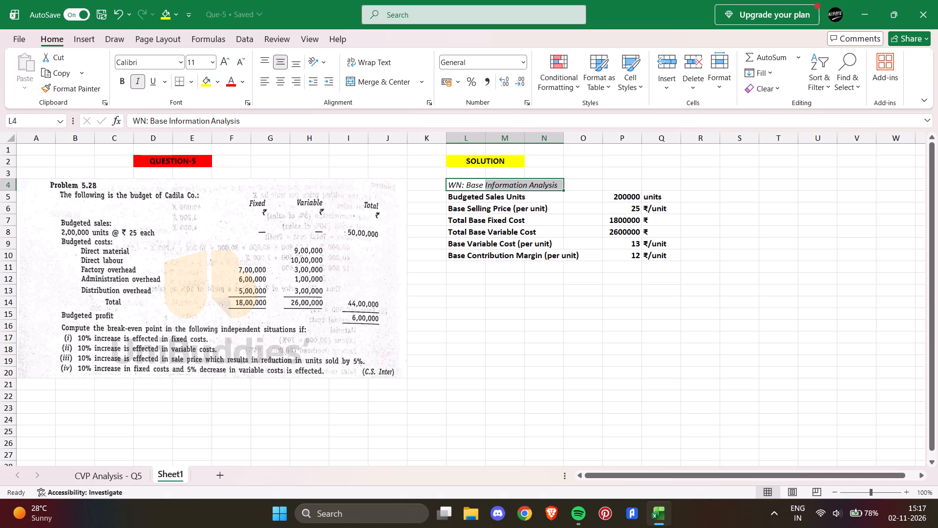
Apply thick outside borders around the working-note table L5:Q10.
drag(456, 197, 632, 254)
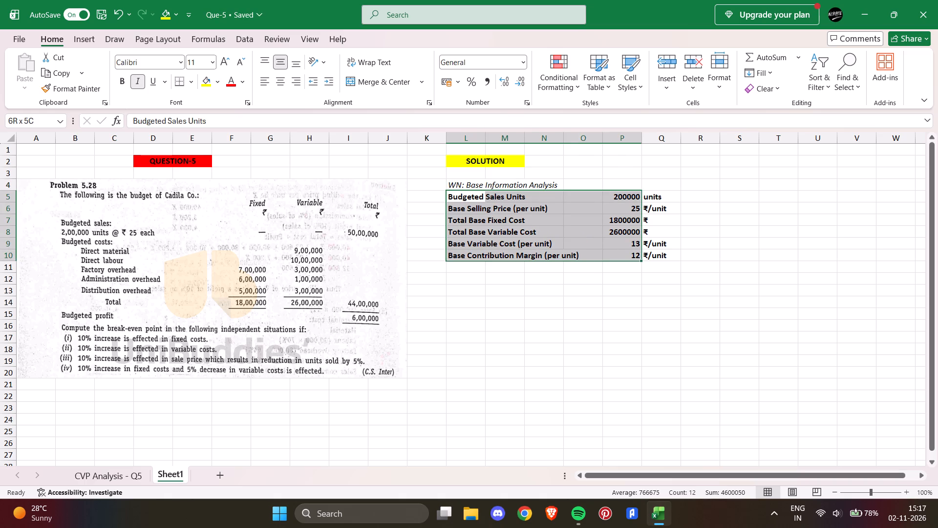
drag(632, 254, 649, 254)
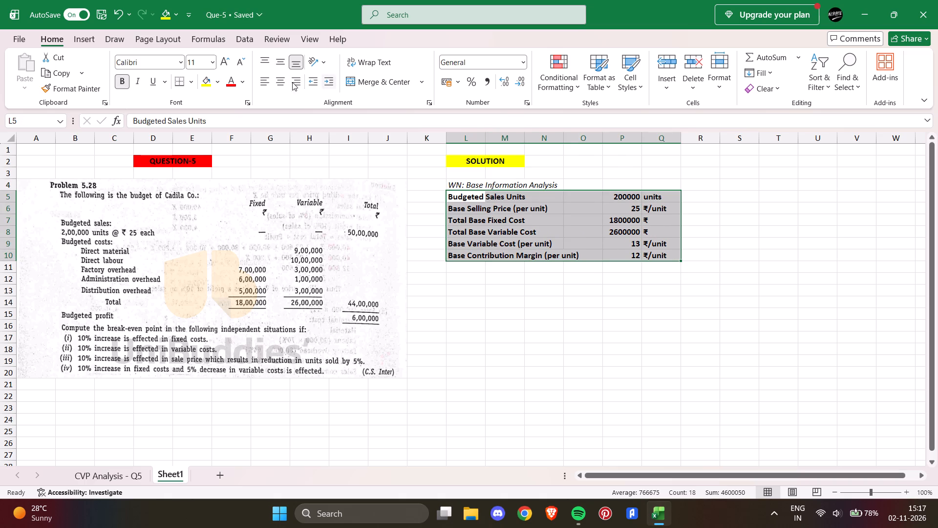
click(191, 82)
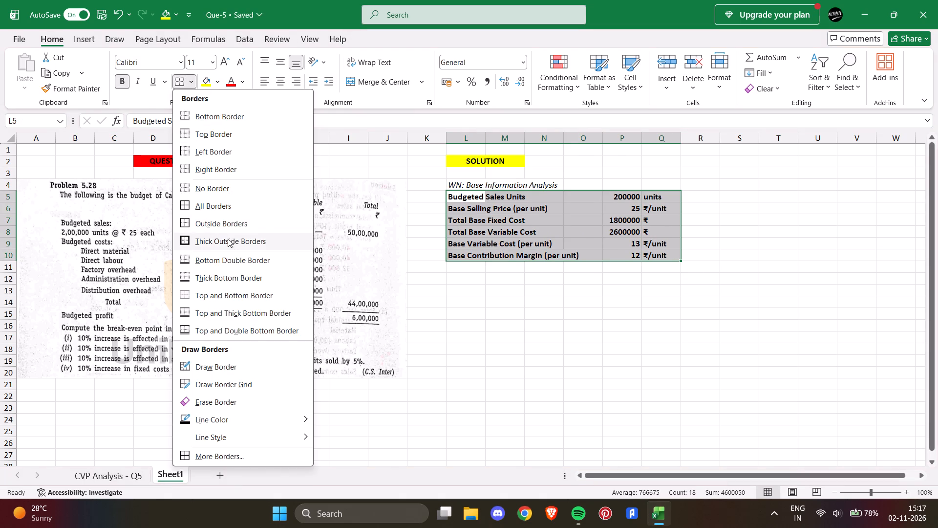
click(228, 239)
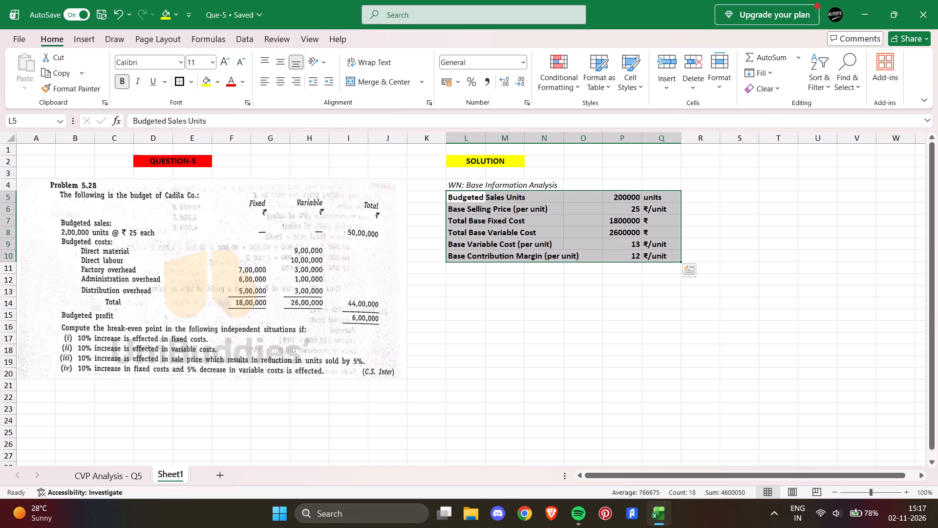
click(465, 274)
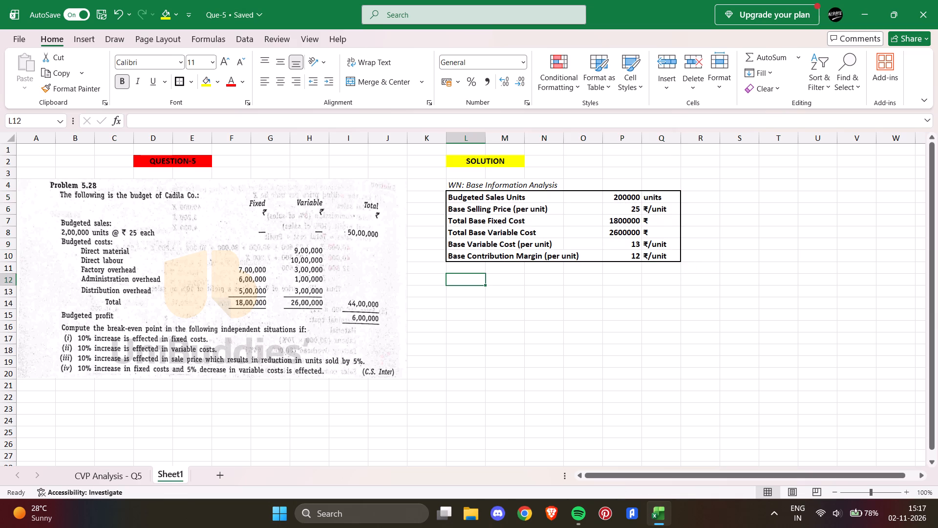
Apply thick outside borders around the label block L5:O10 to separate it from the figures.
drag(448, 197, 597, 227)
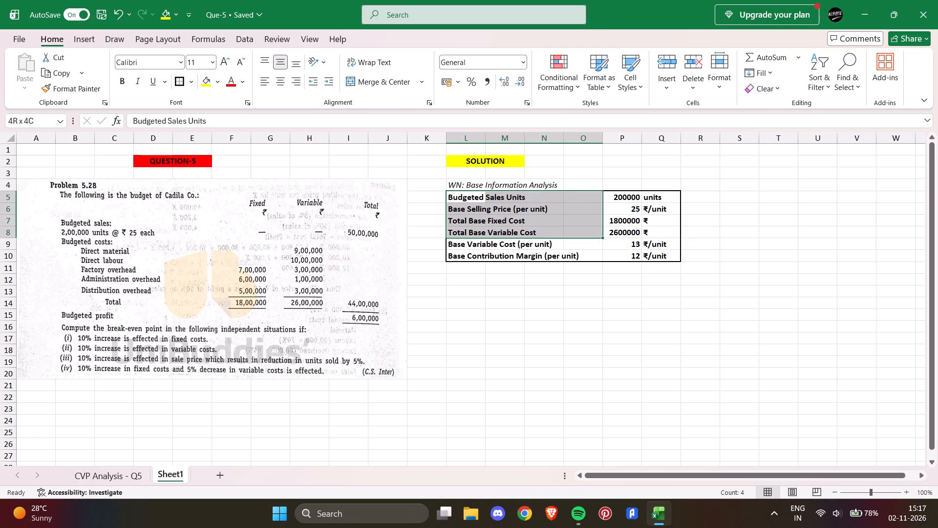
drag(597, 227, 598, 227)
drag(598, 227, 594, 255)
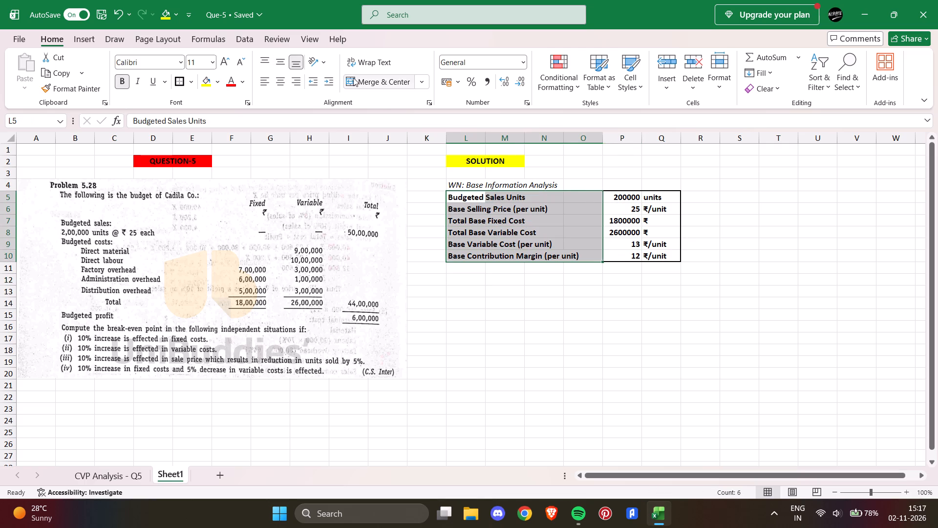
click(181, 82)
click(563, 296)
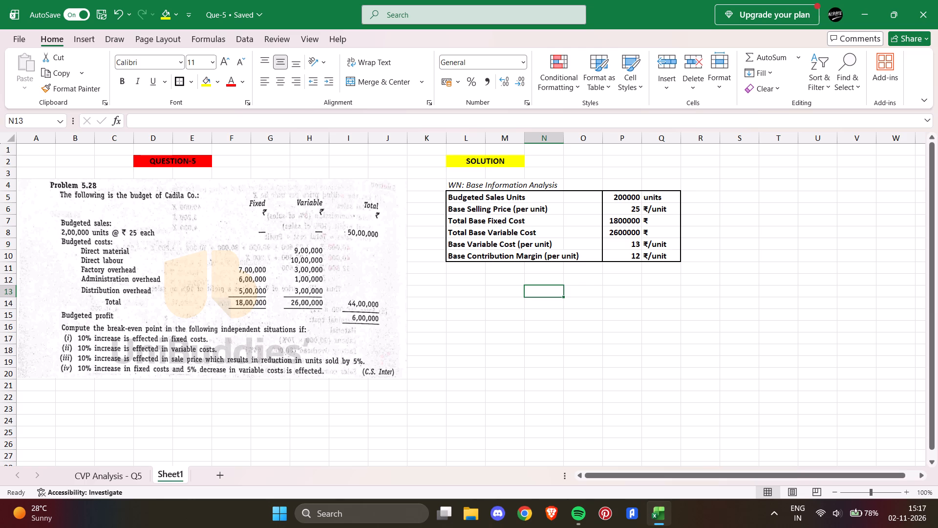
Clear the unit labels from cells Q5 to Q10 of the working-note table.
drag(656, 197, 656, 234)
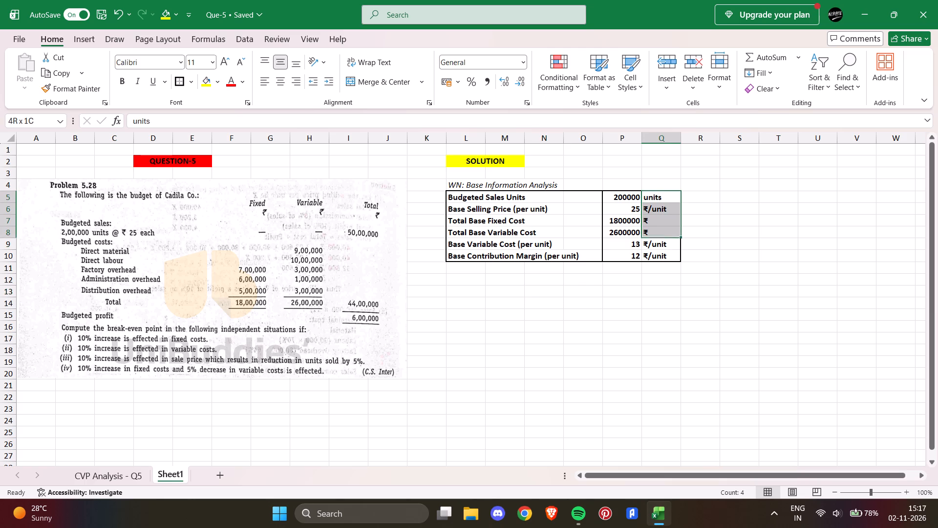
drag(656, 234, 656, 252)
key(BackSpace)
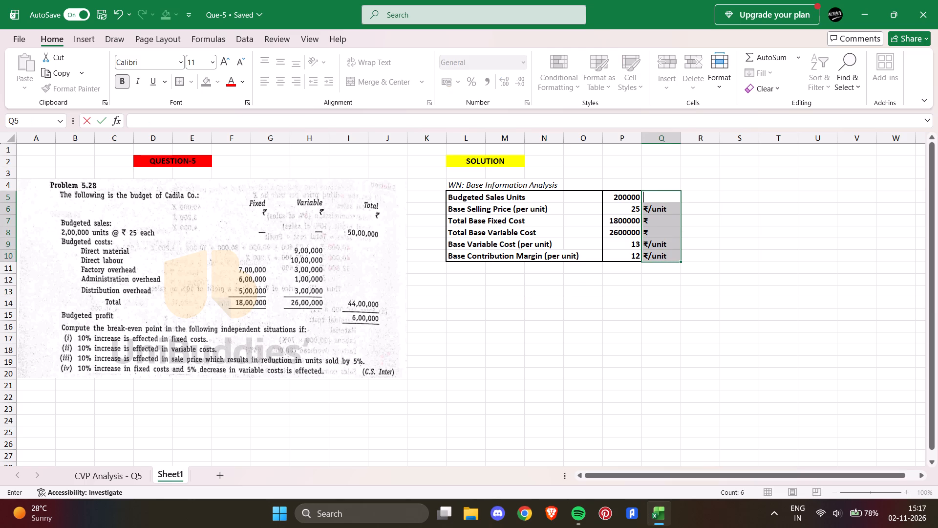
click(666, 211)
key(BackSpace)
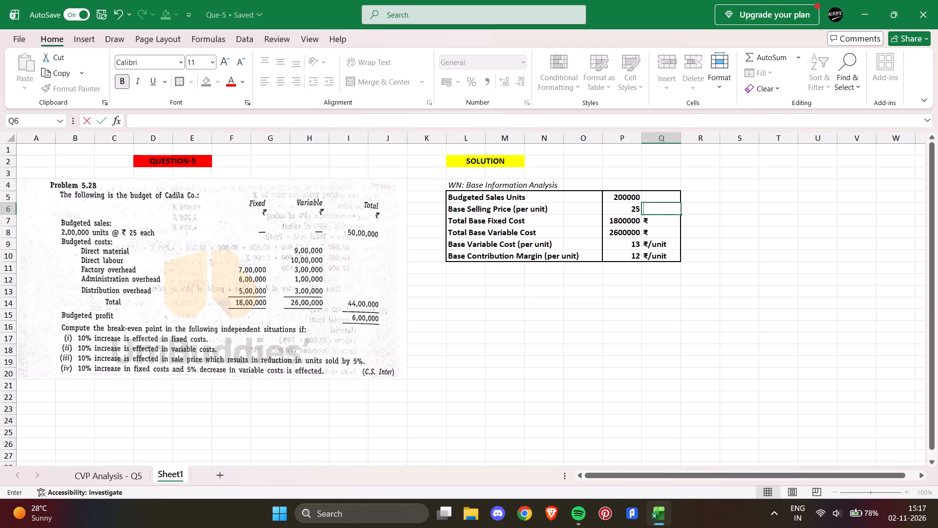
click(663, 216)
key(BackSpace)
click(662, 222)
key(BackSpace)
click(662, 230)
key(BackSpace)
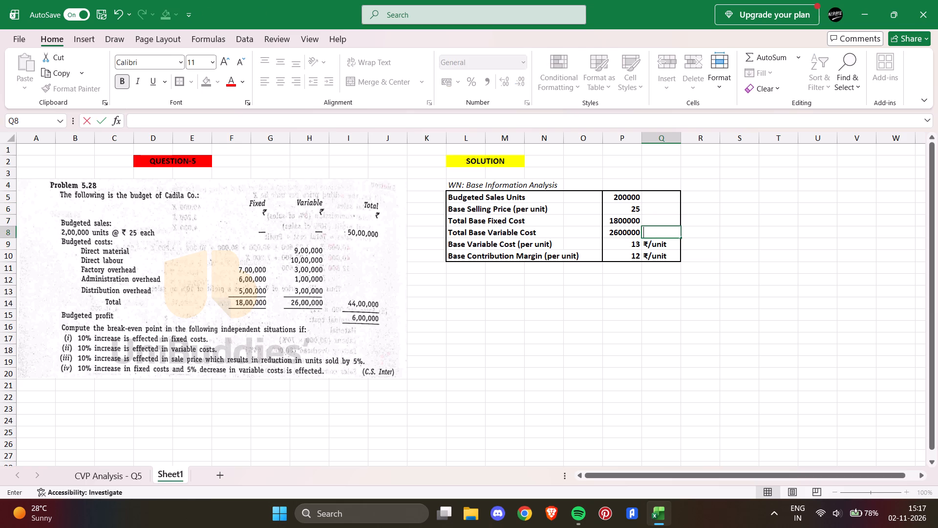
click(664, 242)
key(BackSpace)
click(666, 255)
key(BackSpace)
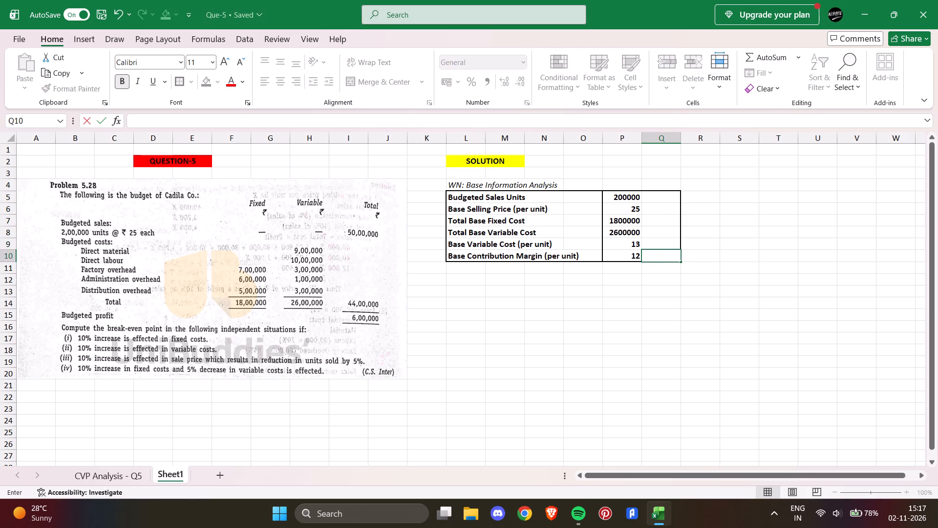
Change the budgeted sales figure in P5 to read "200000 units".
click(629, 200)
click(182, 124)
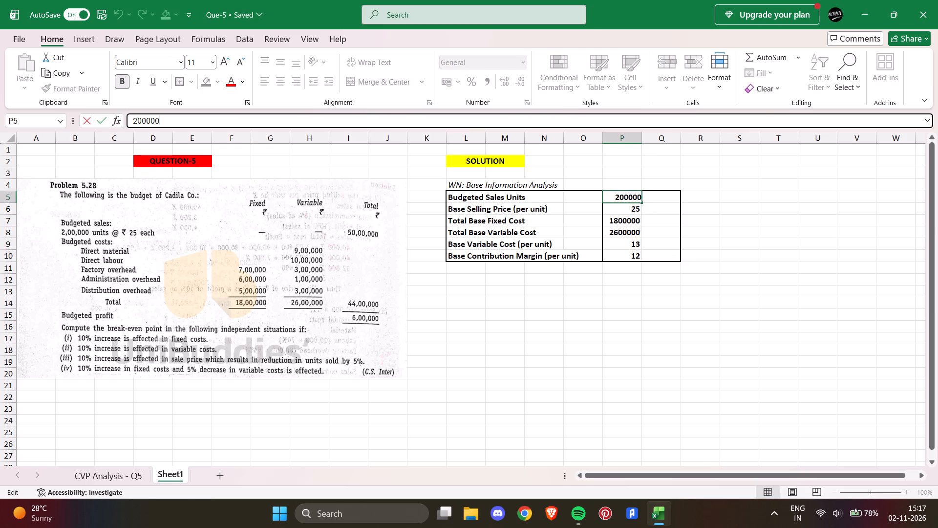
key(space)
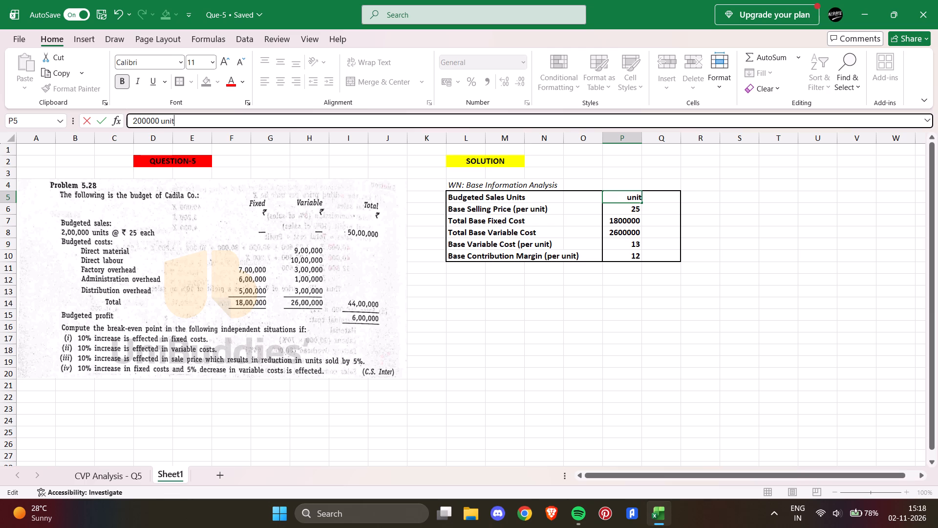
key(s)
key(Return)
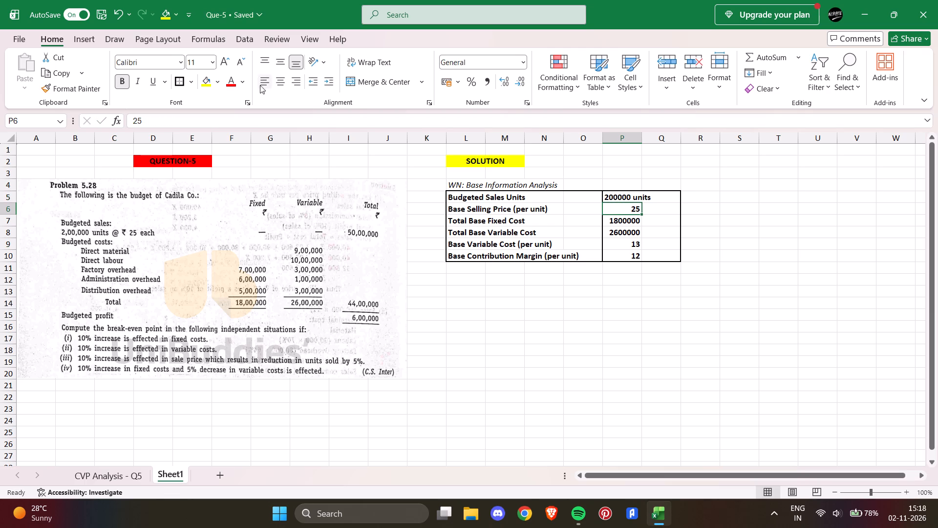
Format the base selling price in P6 as Currency, and switch it to the ₹ English (India) accounting format.
click(526, 59)
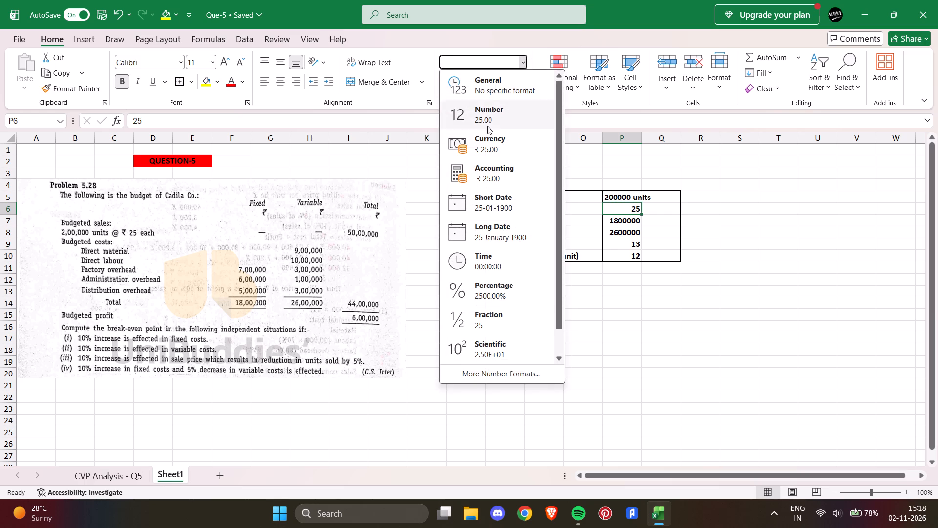
click(493, 147)
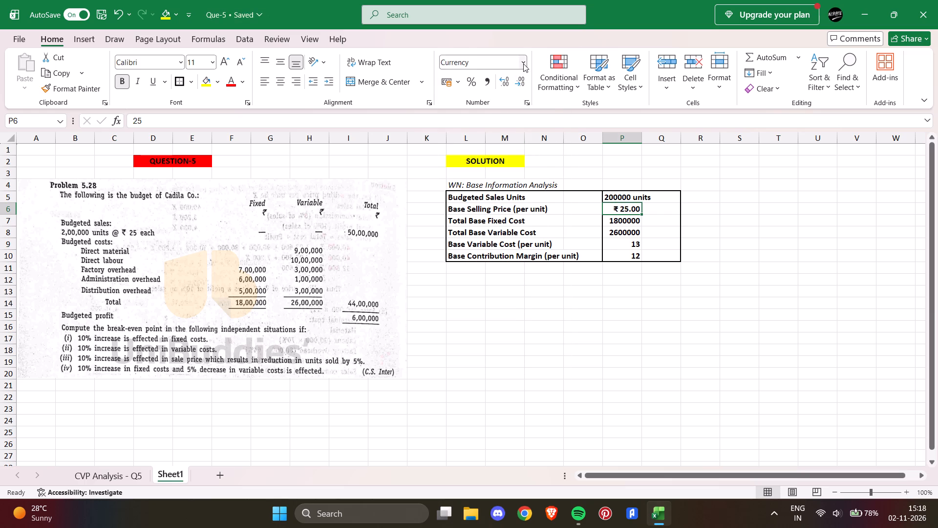
click(459, 83)
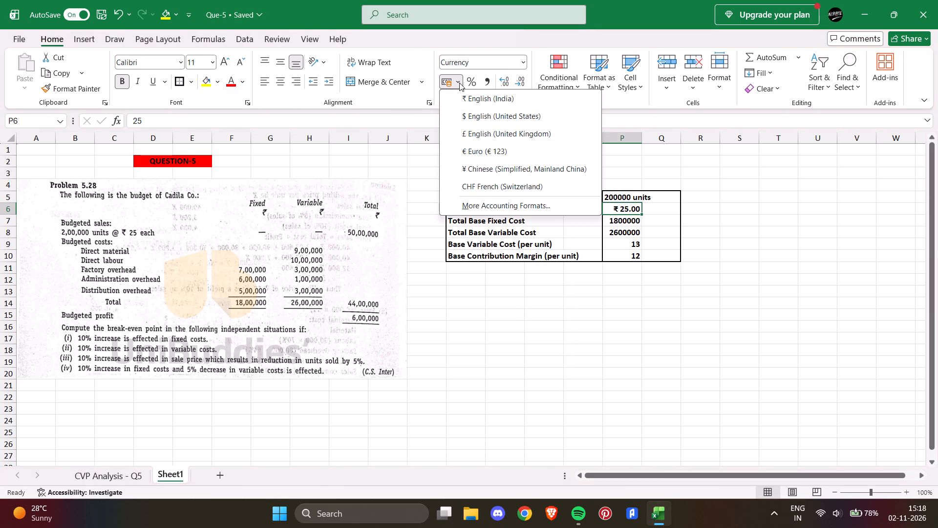
click(493, 99)
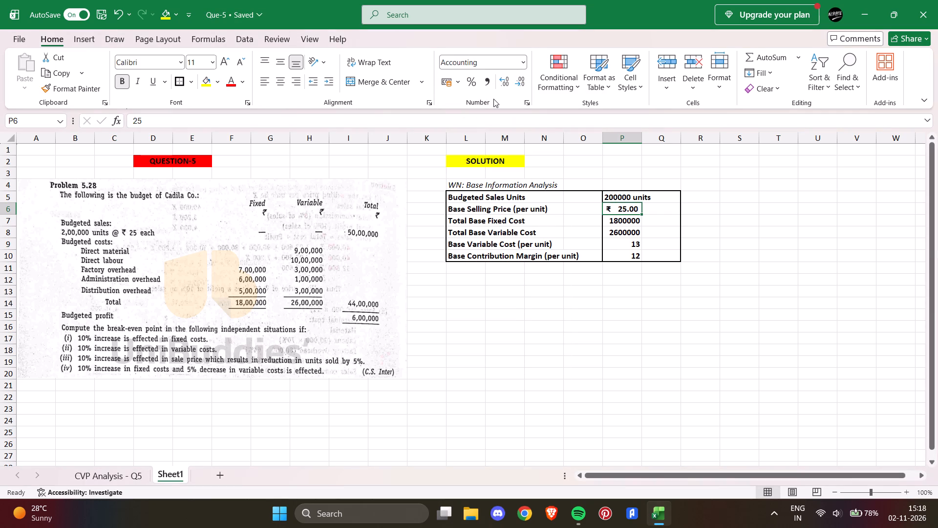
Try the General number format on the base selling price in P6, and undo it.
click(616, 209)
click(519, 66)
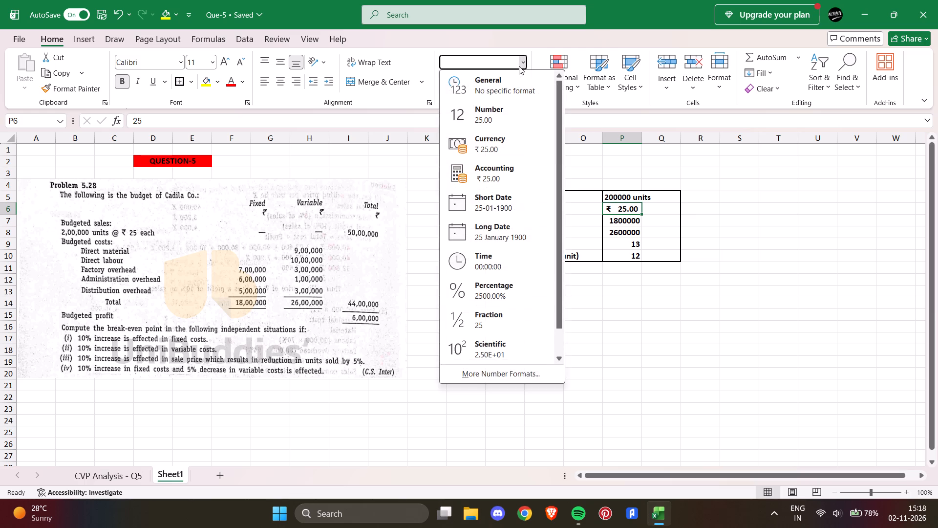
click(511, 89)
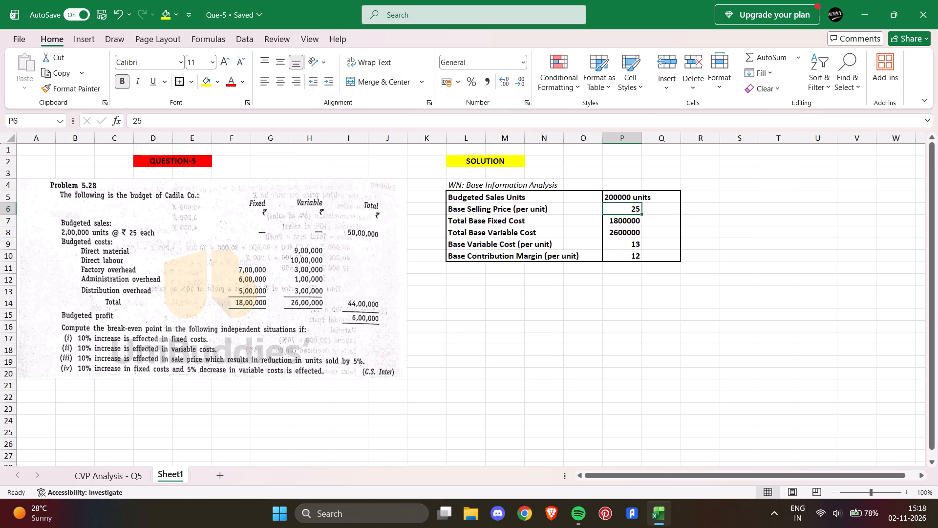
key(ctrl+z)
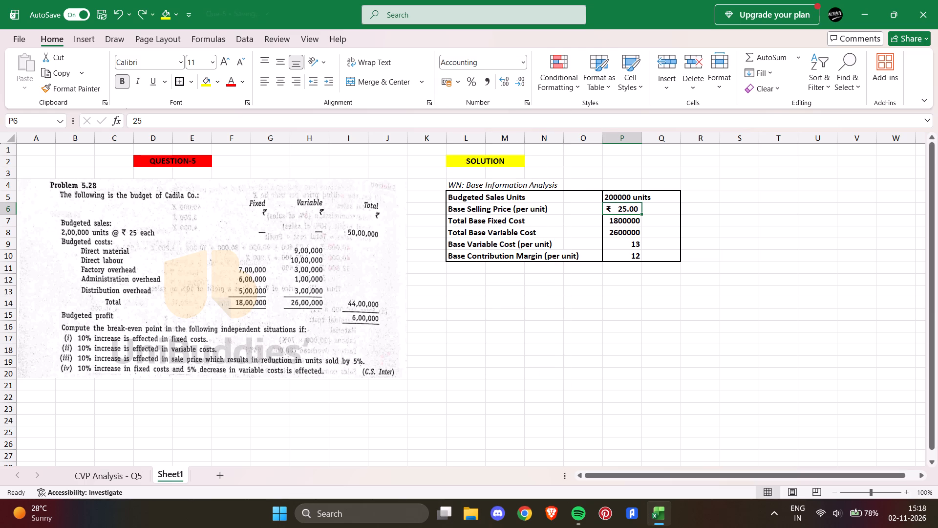
Undo the recent working-note edits: the P6 price formatting, the P5 text change and the clearing of the unit labels in Q5:Q10.
key(ctrl+z)
key(ctrl+z)
key(ctrl+z)
key(ctrl+z)
key(ctrl+z)
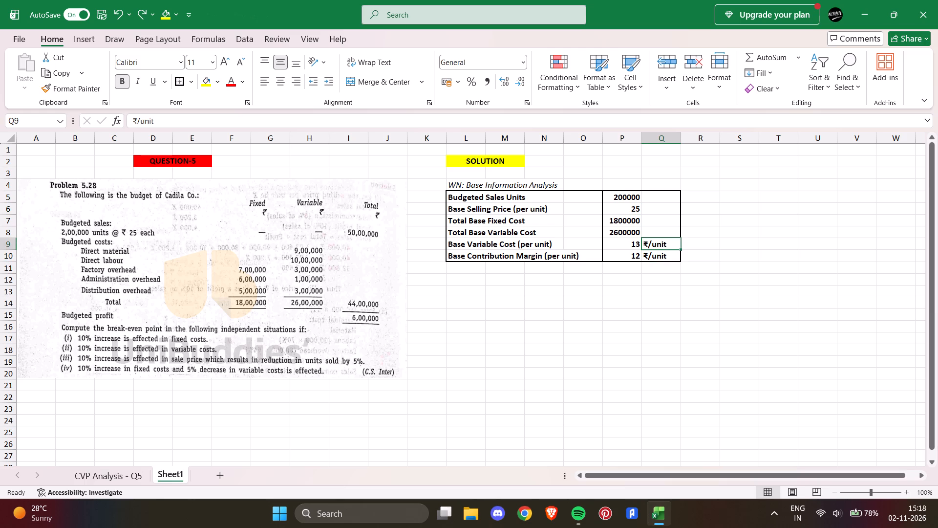
key(ctrl+z)
key(ctrl+z)
key(ctrl+z)
key(ctrl+z)
key(ctrl+z)
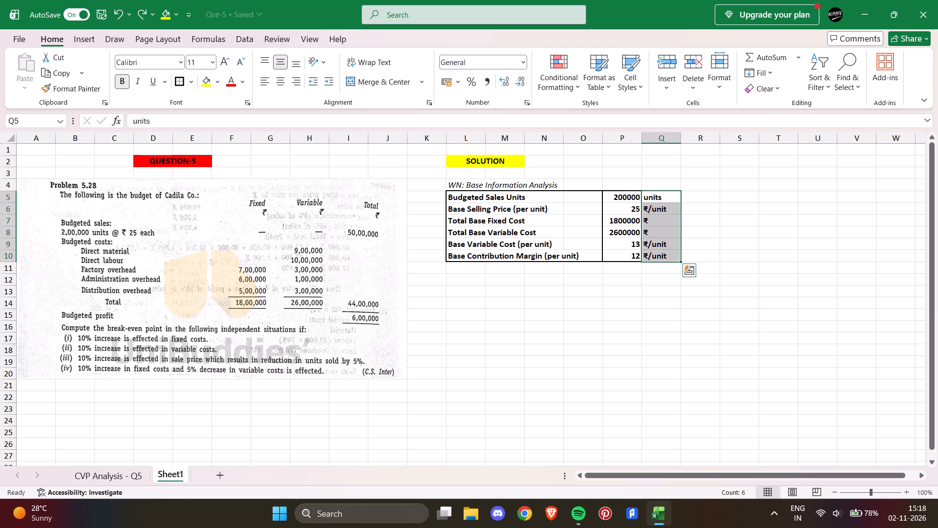
key(ctrl+z)
click(747, 209)
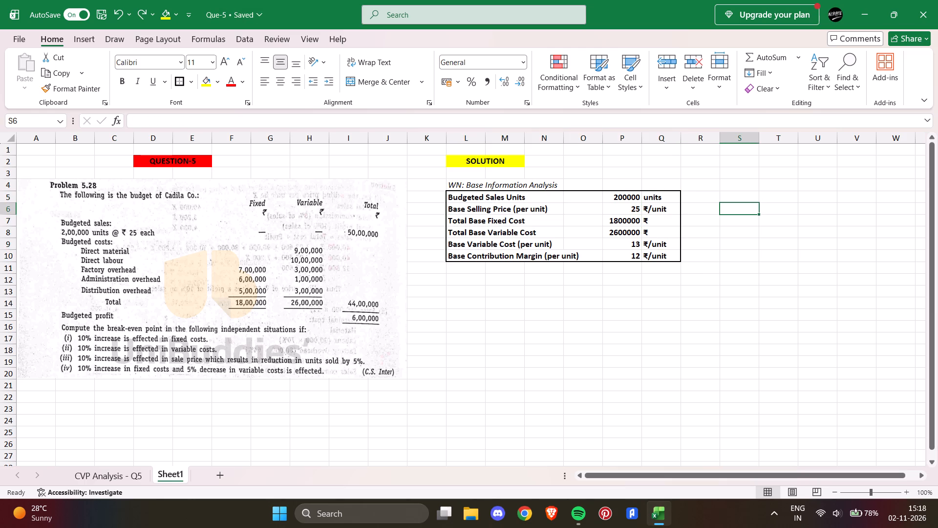
Apply a box border around the figures and their units in P5:Q10.
drag(603, 195, 666, 256)
click(183, 80)
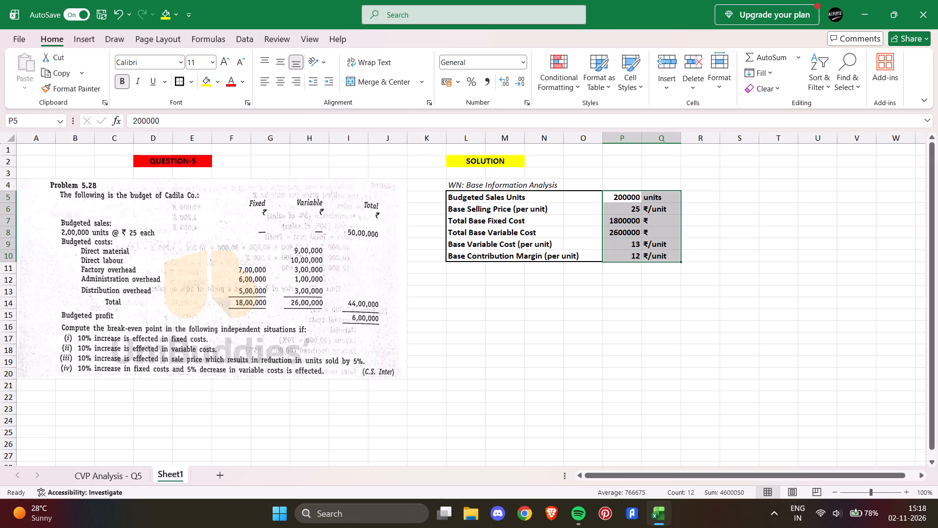
Copy the heading "Independent Scenarios: Break-Even Point Computation" from the CVP Analysis - Q5 sheet into L12 of Sheet1.
click(465, 279)
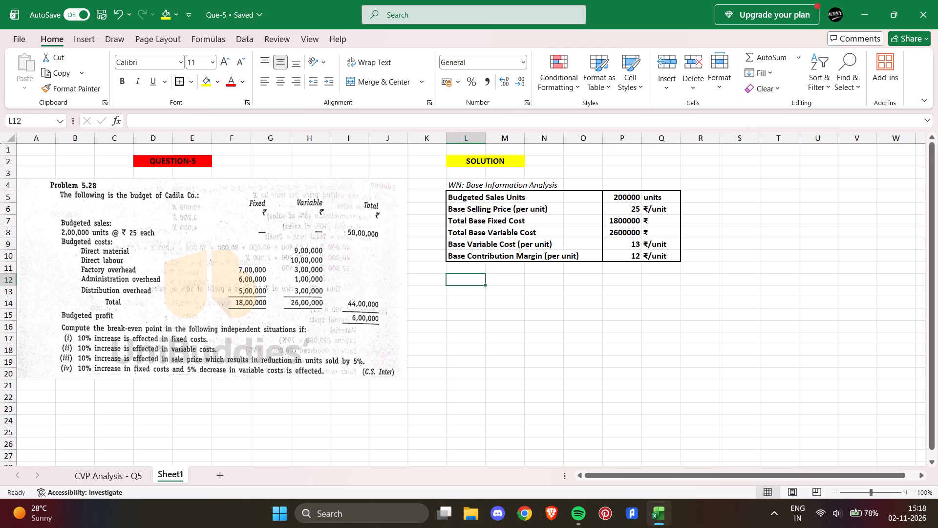
click(129, 478)
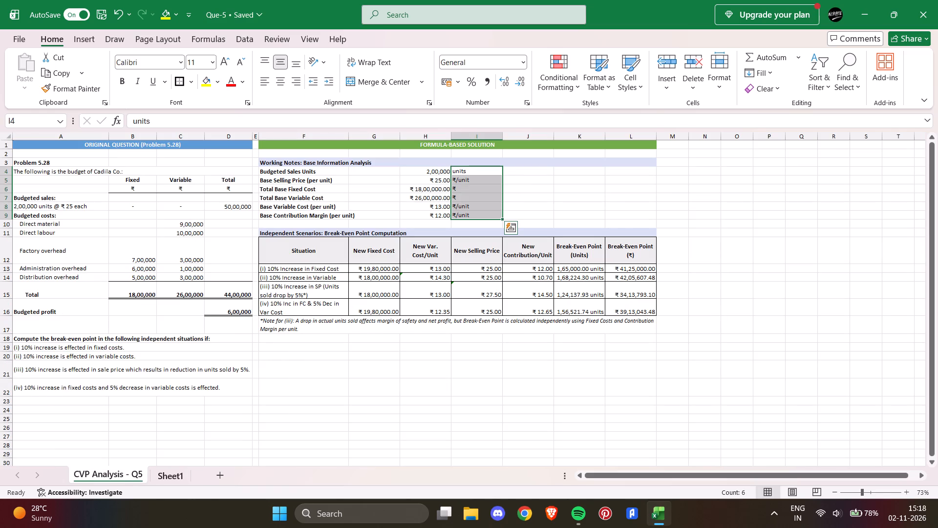
click(285, 235)
drag(417, 232, 388, 232)
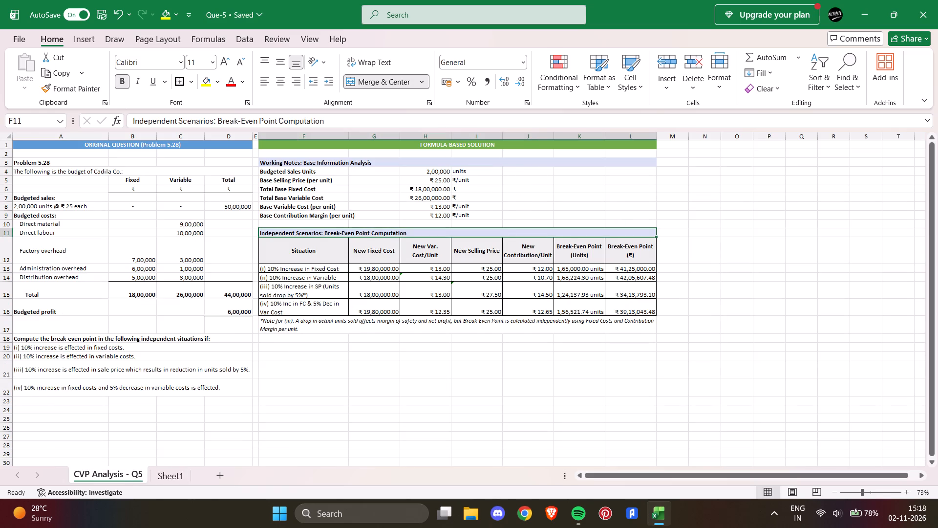
drag(388, 232, 327, 227)
drag(331, 124, 131, 139)
key(ctrl+c)
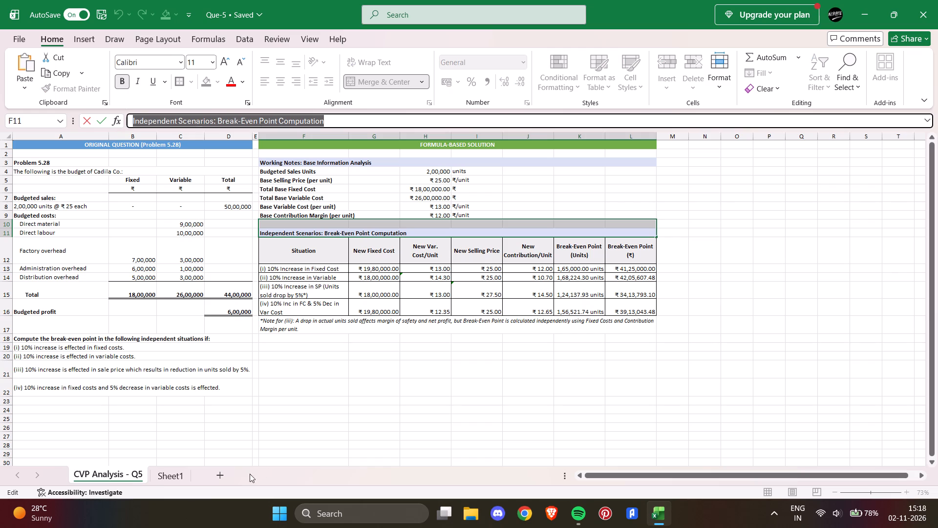
click(173, 469)
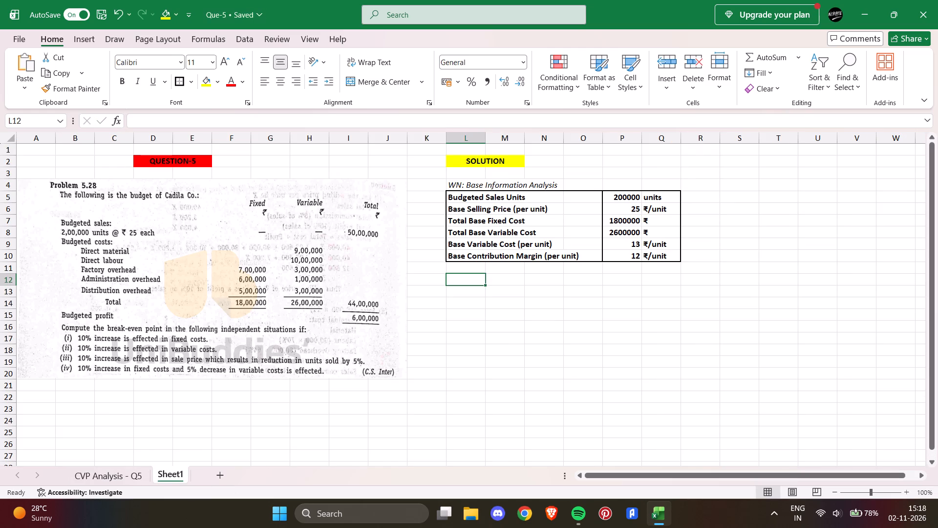
key(ctrl+v)
Make the break-even heading bold with a yellow fill, and merge and center it across L12:Q12.
drag(450, 282, 465, 278)
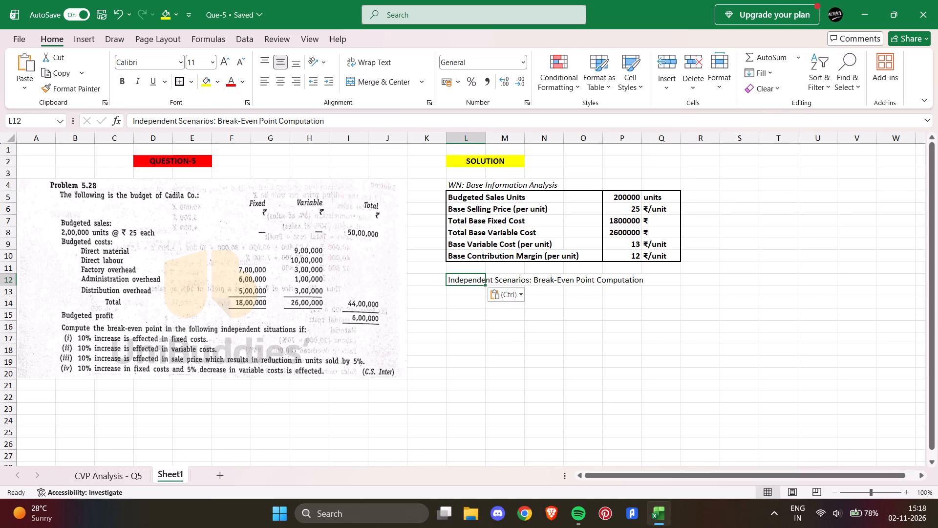
drag(465, 278, 615, 279)
click(631, 318)
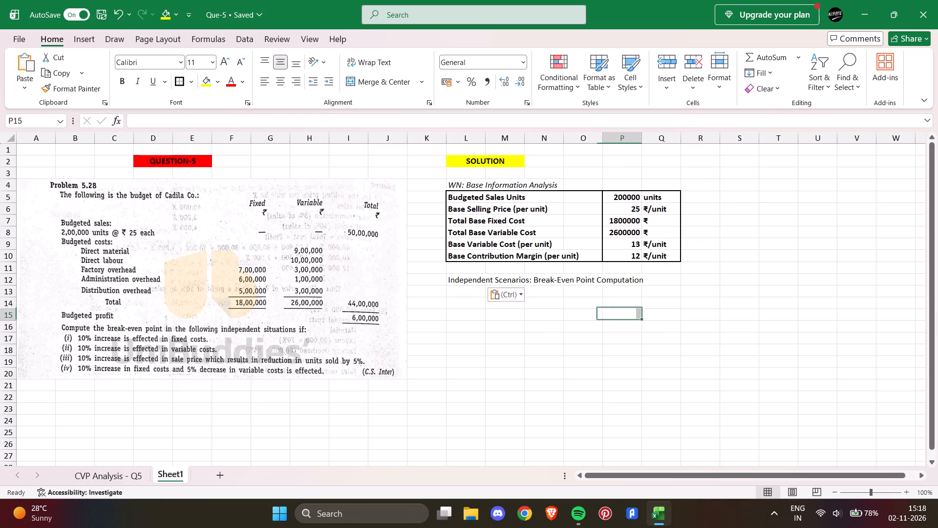
drag(453, 278, 635, 278)
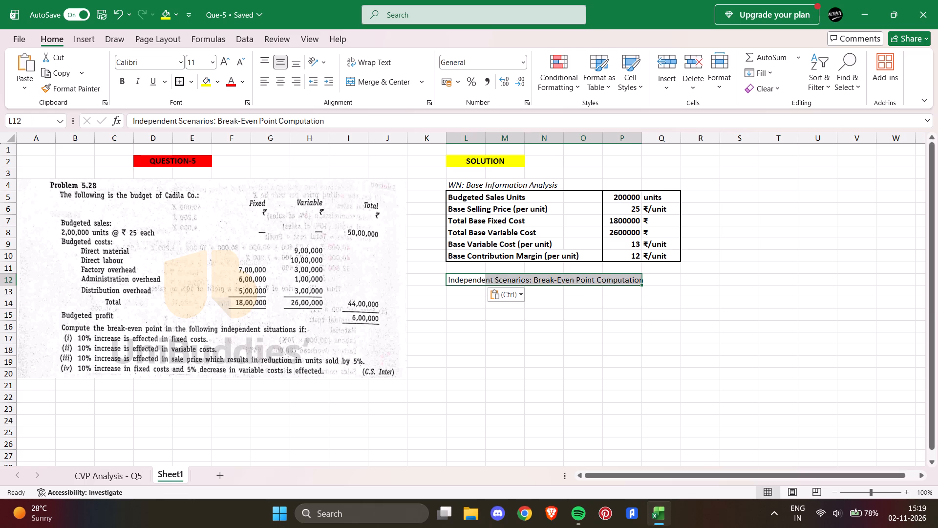
drag(448, 282, 654, 278)
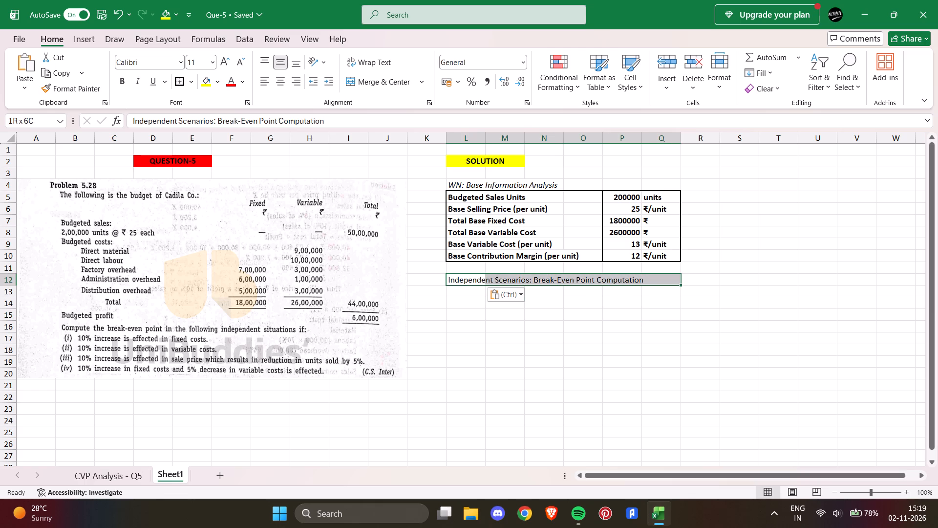
drag(654, 278, 657, 278)
click(123, 82)
click(209, 81)
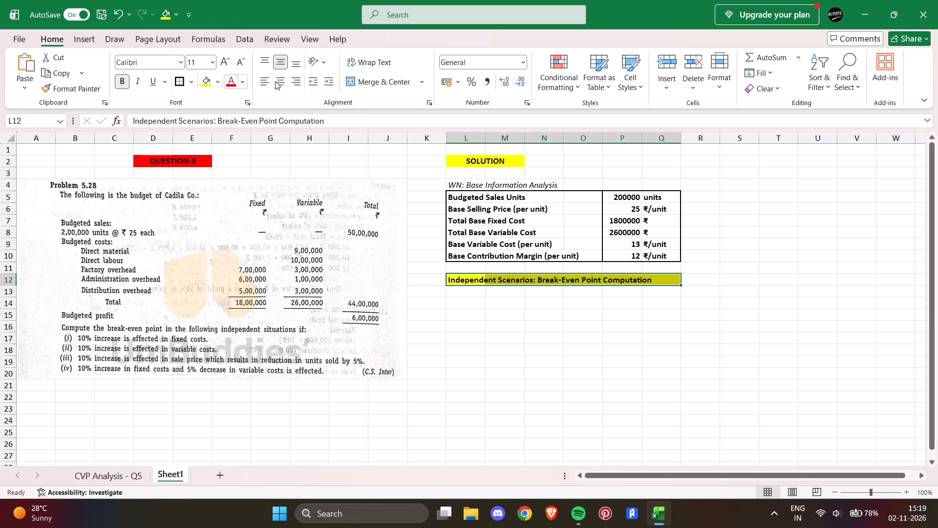
click(361, 81)
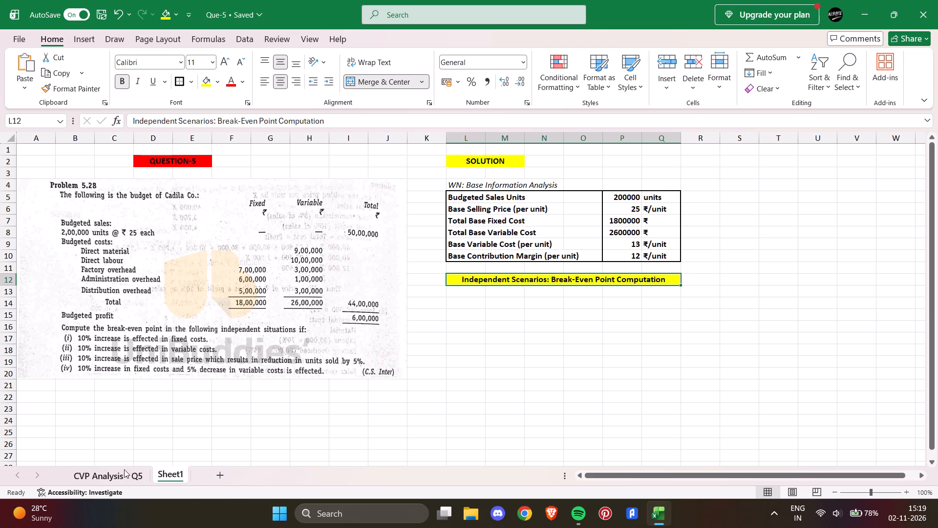
Check the scenario table on the CVP Analysis - Q5 sheet and enter its column header "Situation" in L13 of Sheet1.
click(123, 482)
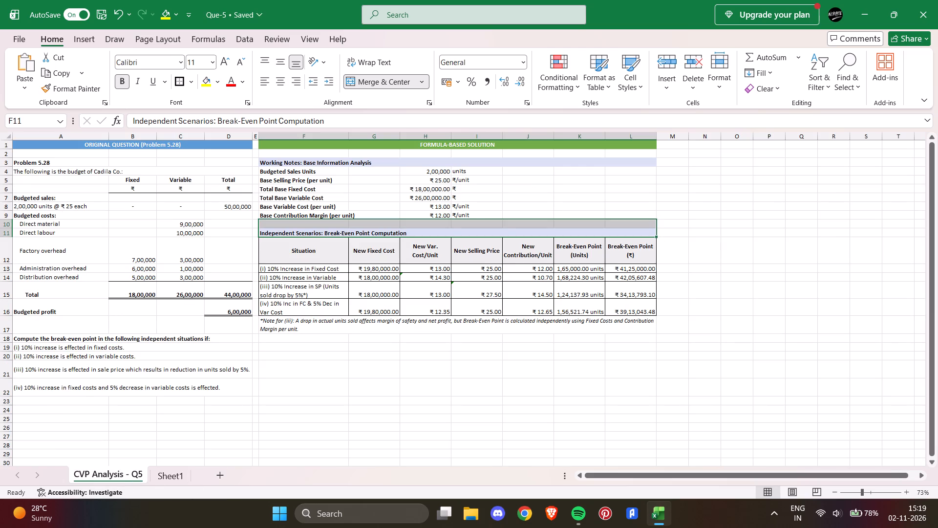
click(309, 256)
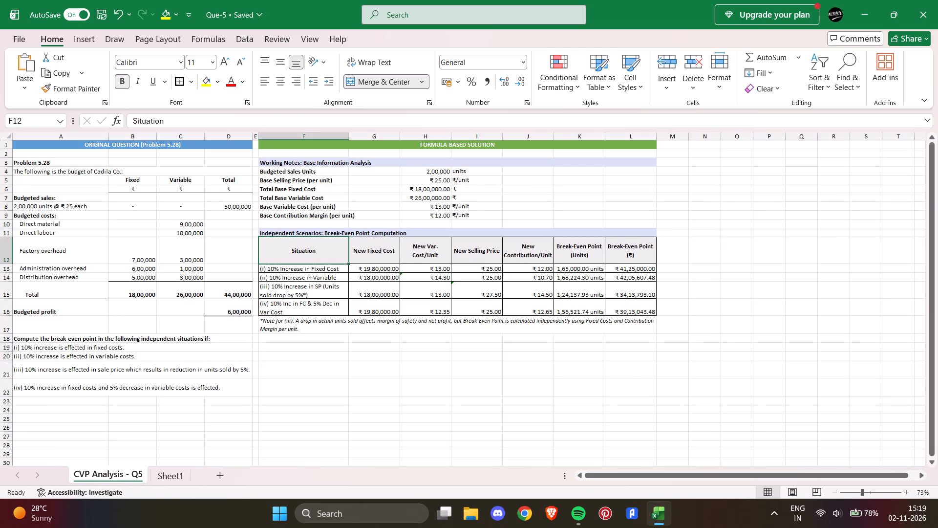
drag(268, 268, 289, 277)
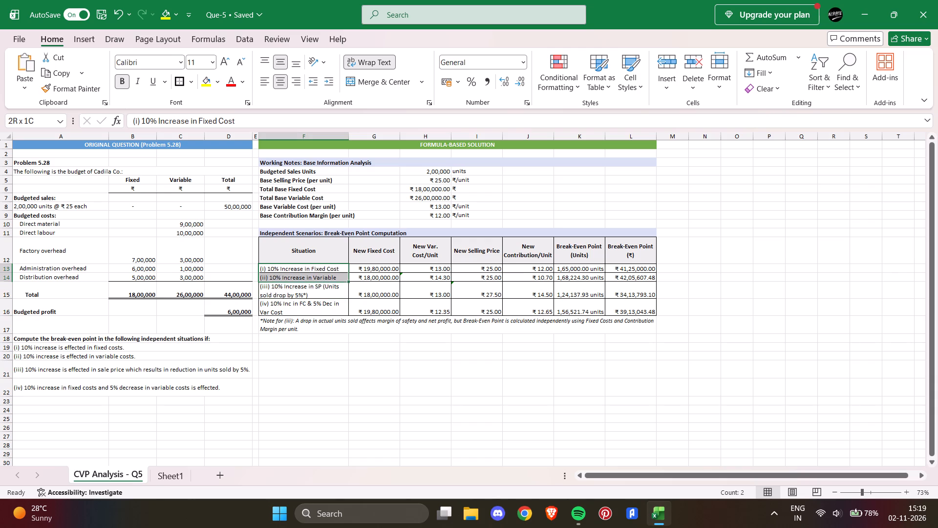
drag(289, 277, 288, 276)
click(168, 475)
click(463, 295)
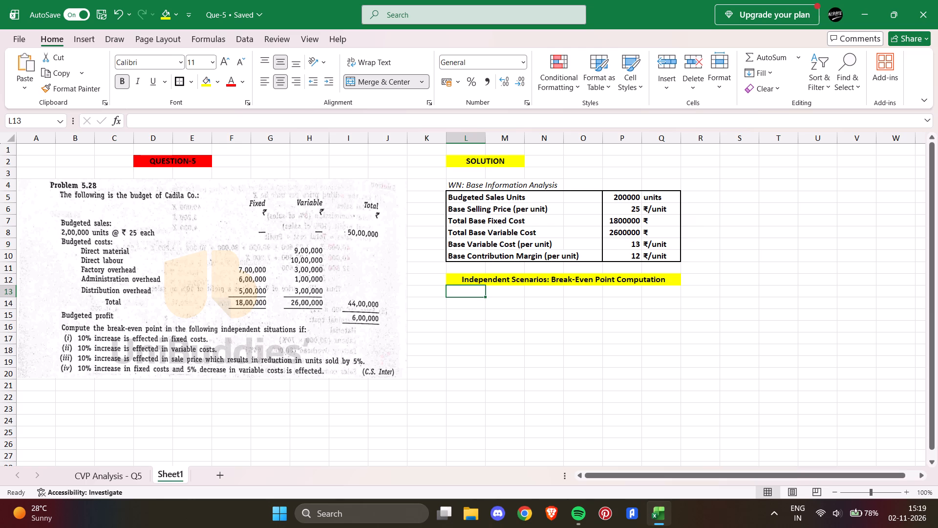
key(s)
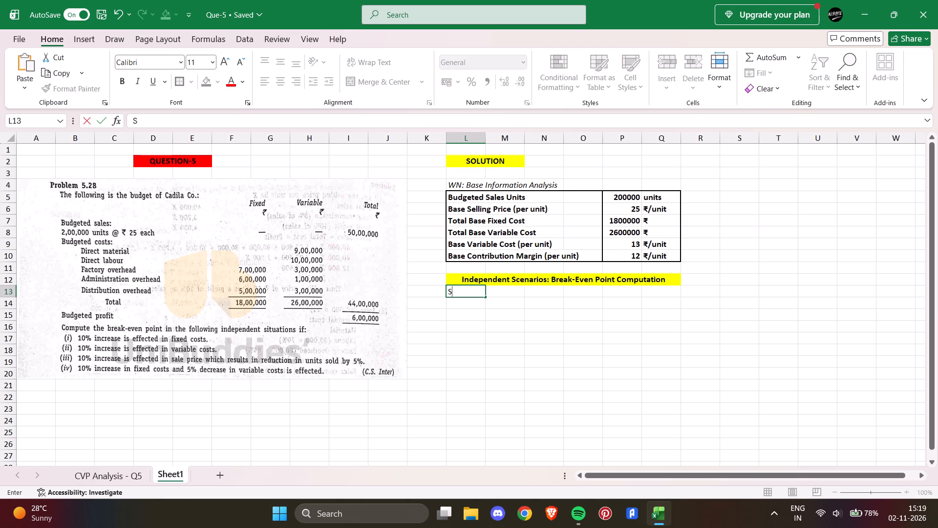
text(tuation)
key(Return)
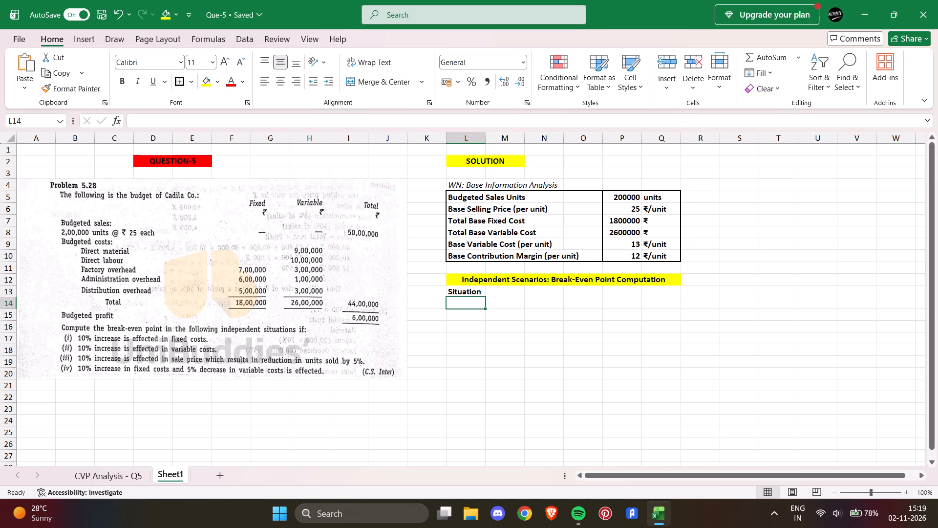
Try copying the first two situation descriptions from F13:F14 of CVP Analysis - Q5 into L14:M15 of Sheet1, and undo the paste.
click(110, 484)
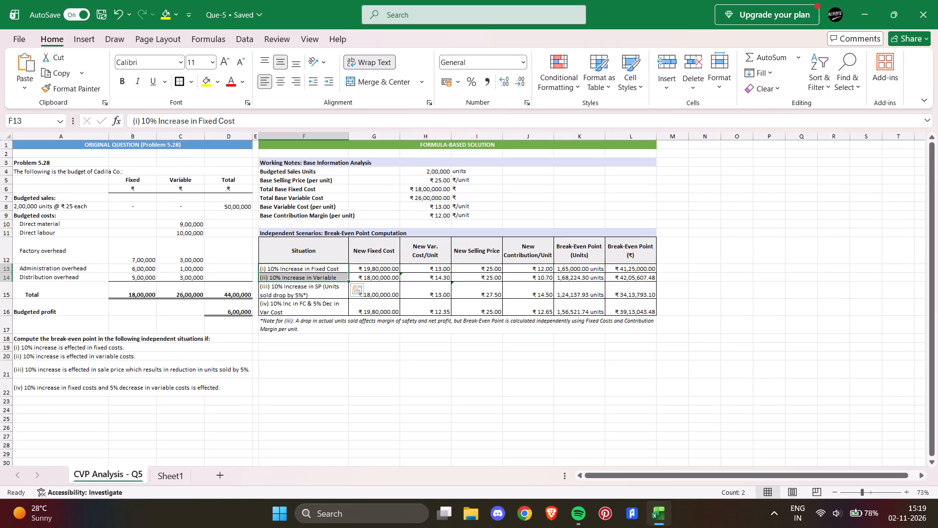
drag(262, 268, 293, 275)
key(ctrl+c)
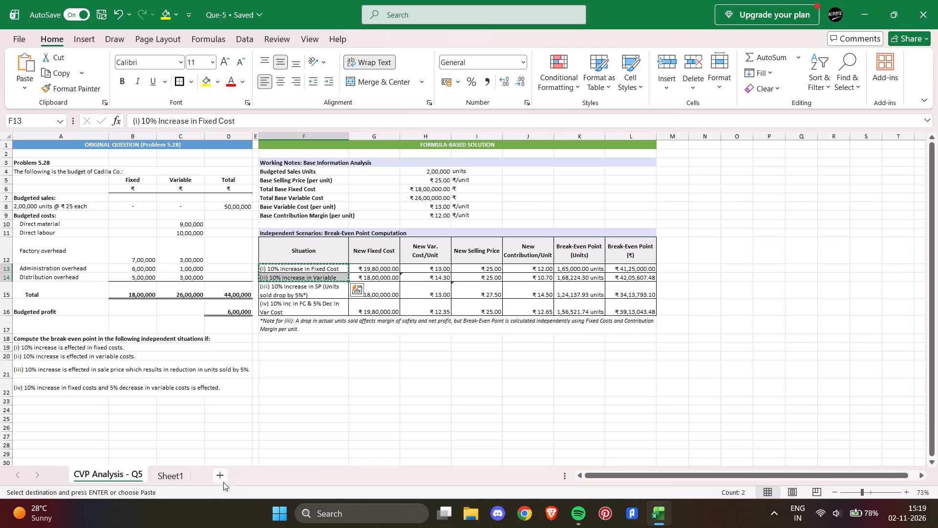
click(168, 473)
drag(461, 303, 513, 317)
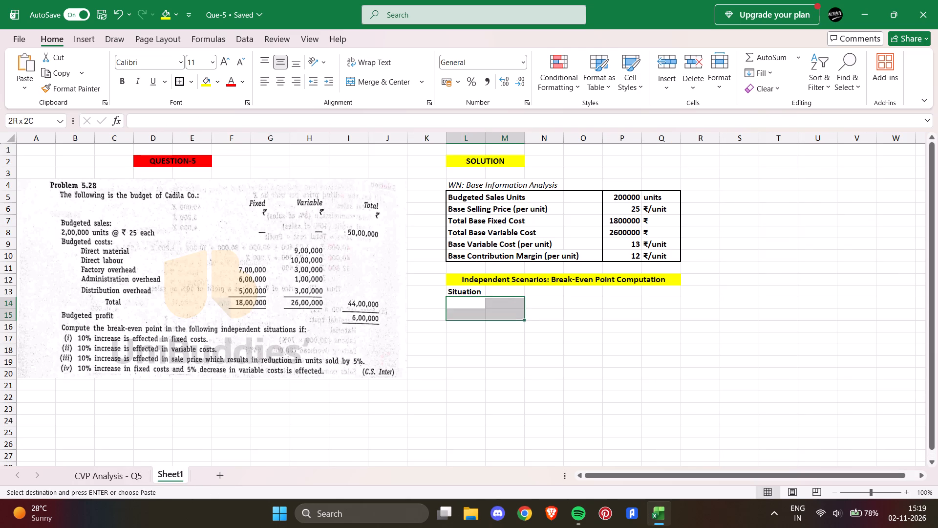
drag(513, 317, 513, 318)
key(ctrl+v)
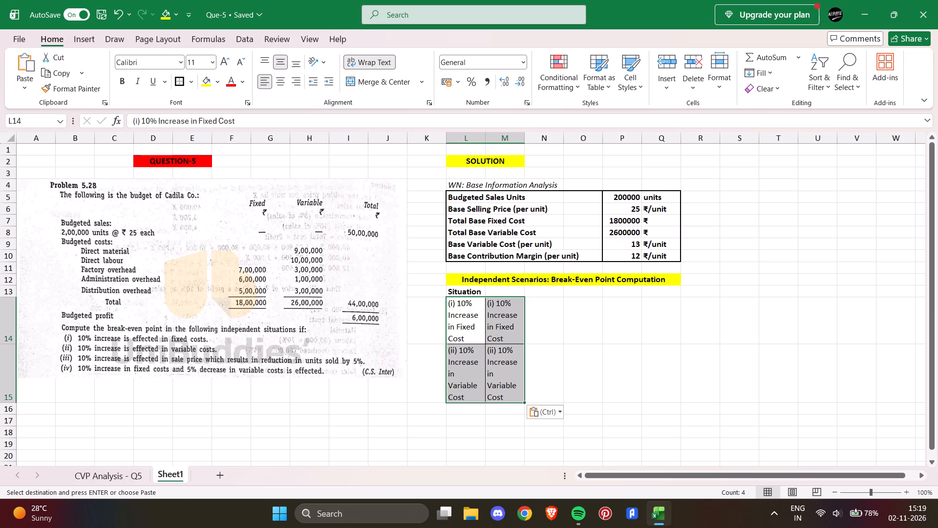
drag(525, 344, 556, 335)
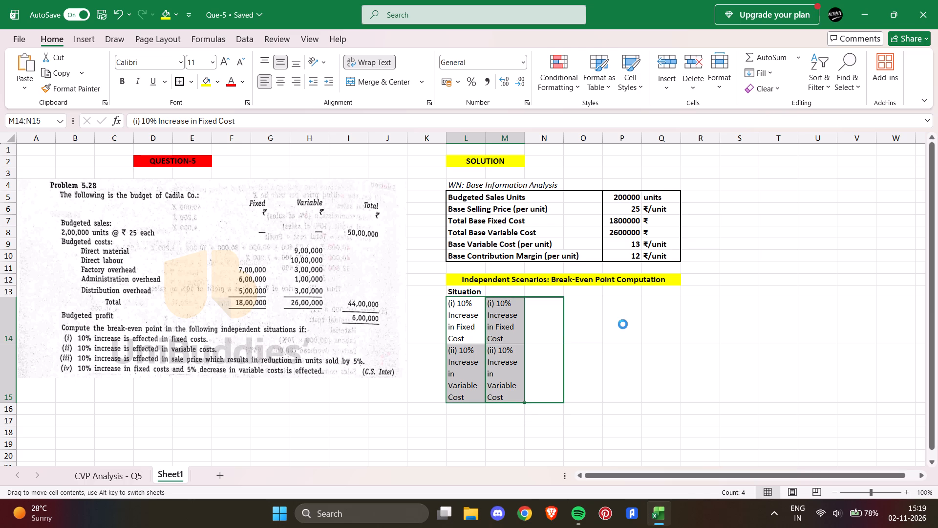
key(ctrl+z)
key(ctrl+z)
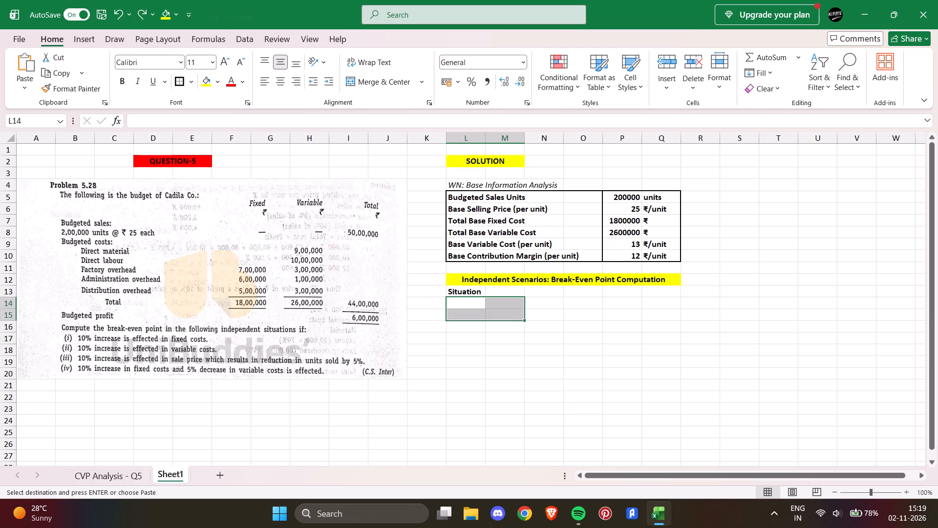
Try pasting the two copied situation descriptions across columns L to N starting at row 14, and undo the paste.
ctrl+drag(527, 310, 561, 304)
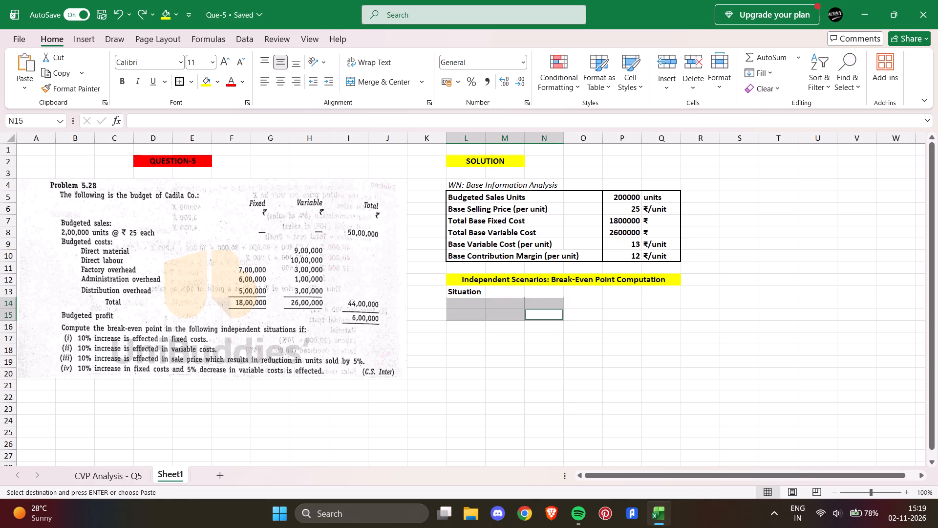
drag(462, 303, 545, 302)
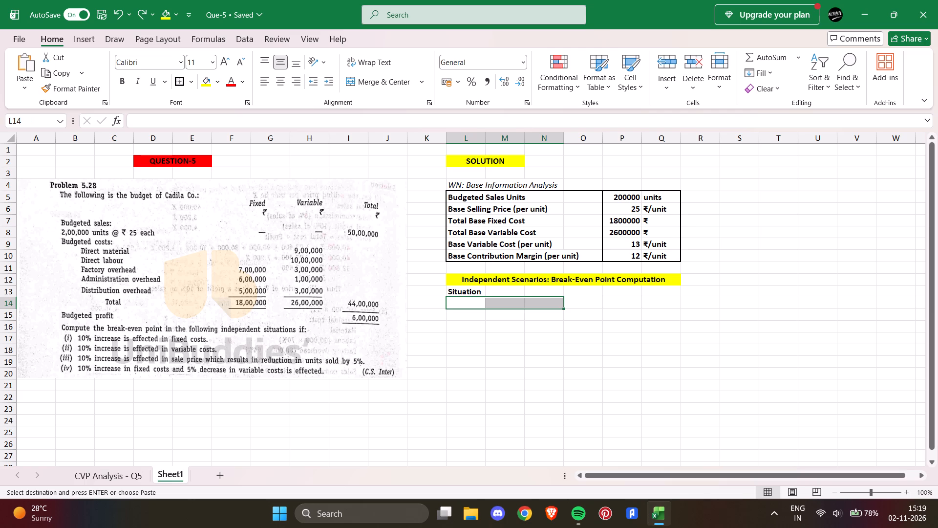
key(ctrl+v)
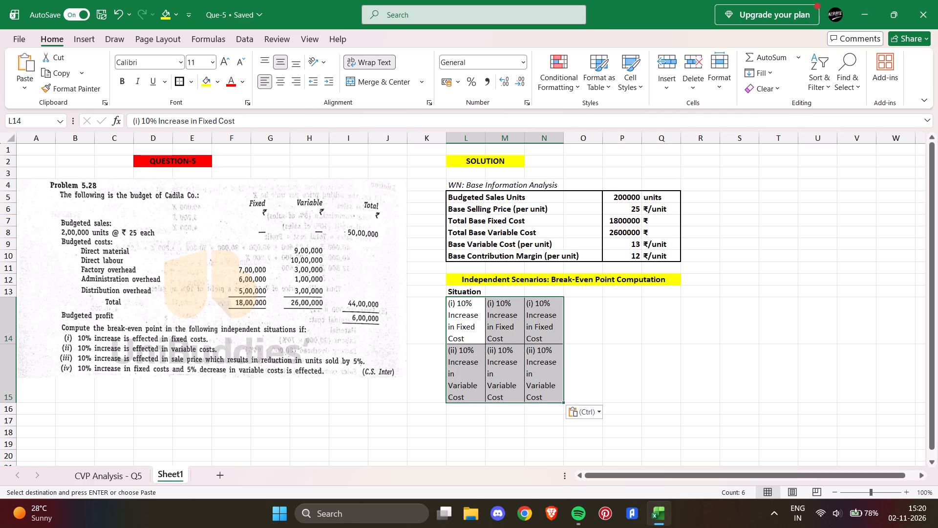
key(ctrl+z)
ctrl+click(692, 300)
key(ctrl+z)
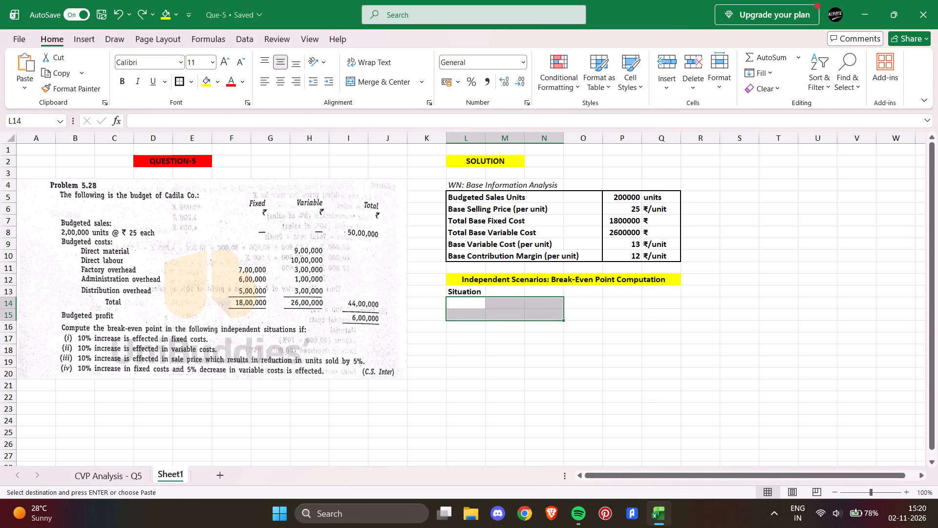
Enter the first situation "(i) 10% increase in fixed cost" in L14 of Sheet1.
click(477, 303)
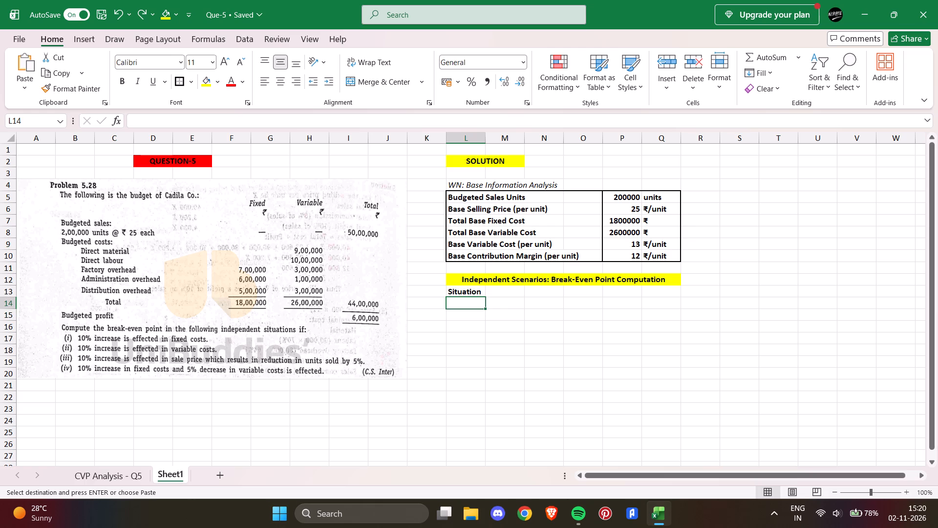
key(shift+parenleft)
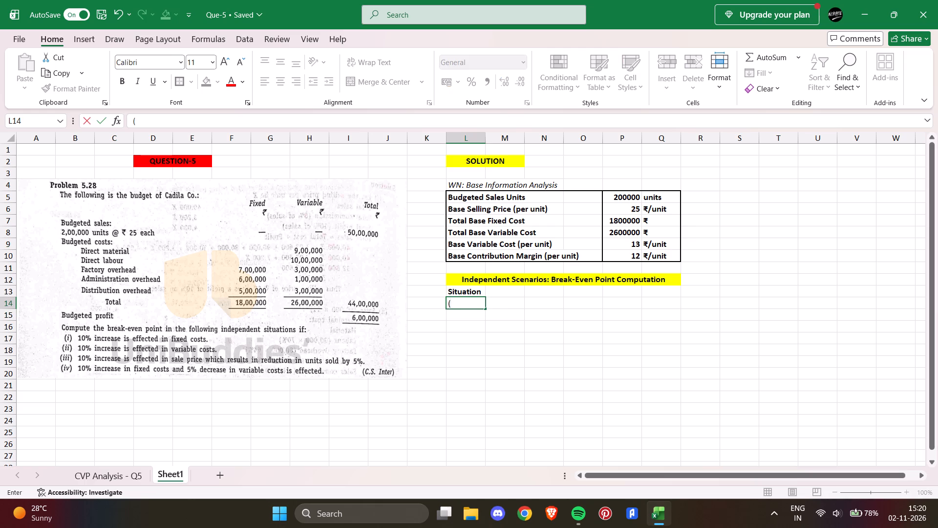
key(i)
key(shift+parenright)
key(space)
text(10)
key(shift+percent)
key(space)
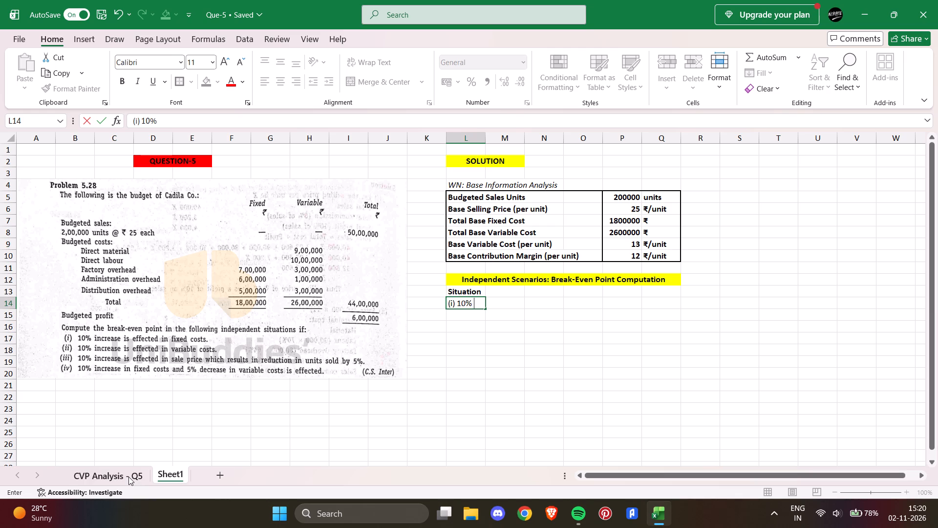
text(increase)
key(space)
text(in fie)
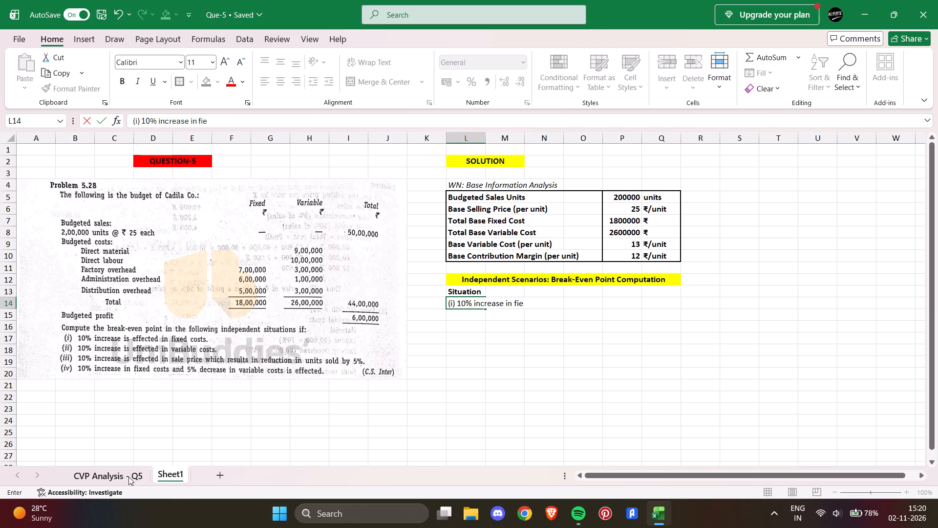
key(BackSpace)
text(xed cost)
key(Return)
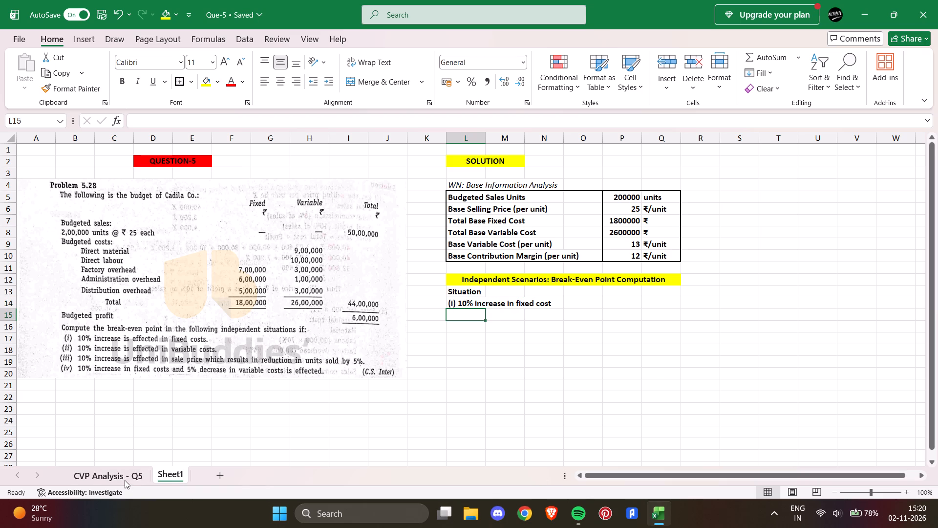
Copy the text "(ii) 10% Increase in Variable Cost" from F14 of CVP Analysis - Q5 into L15 of Sheet1.
click(124, 479)
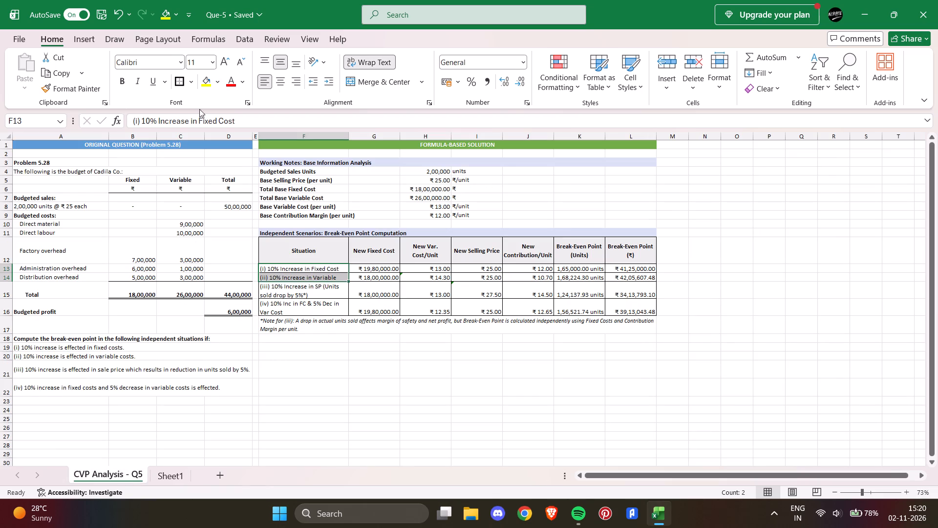
click(304, 339)
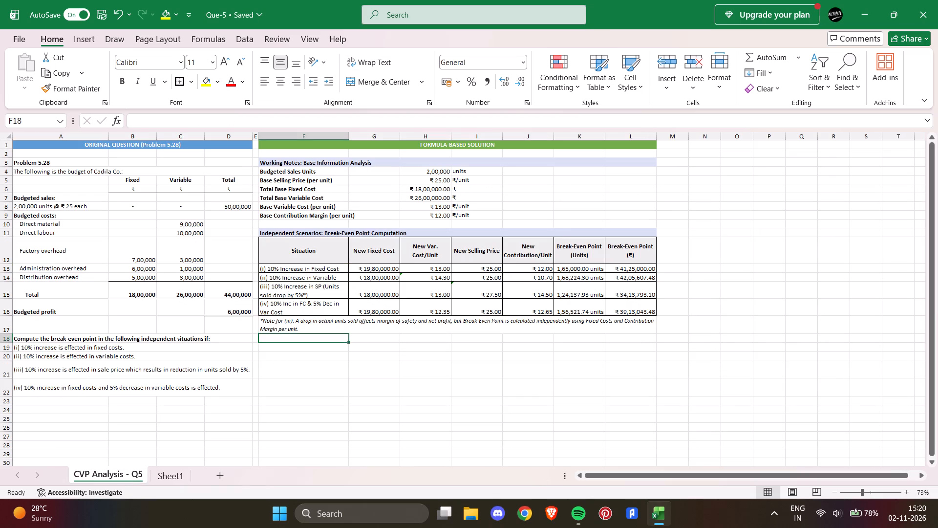
click(332, 281)
drag(255, 121, 105, 116)
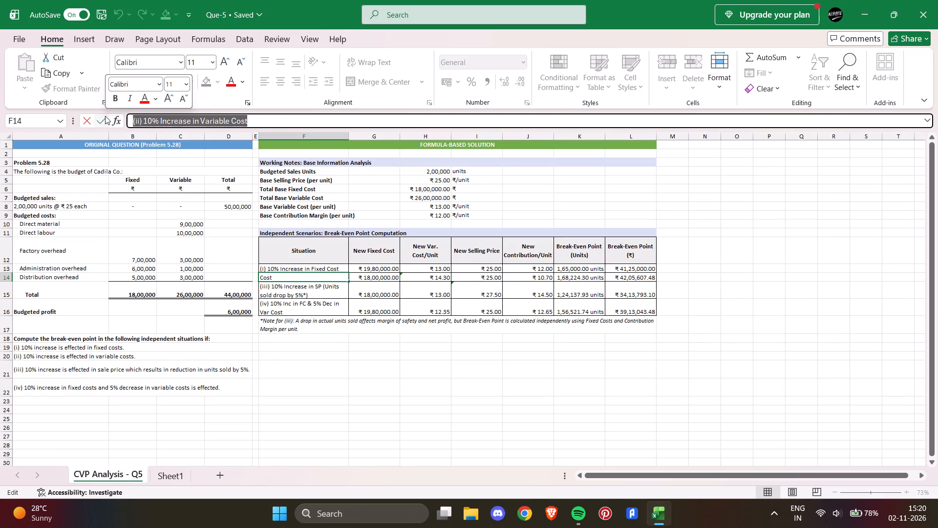
key(ctrl+c)
click(167, 472)
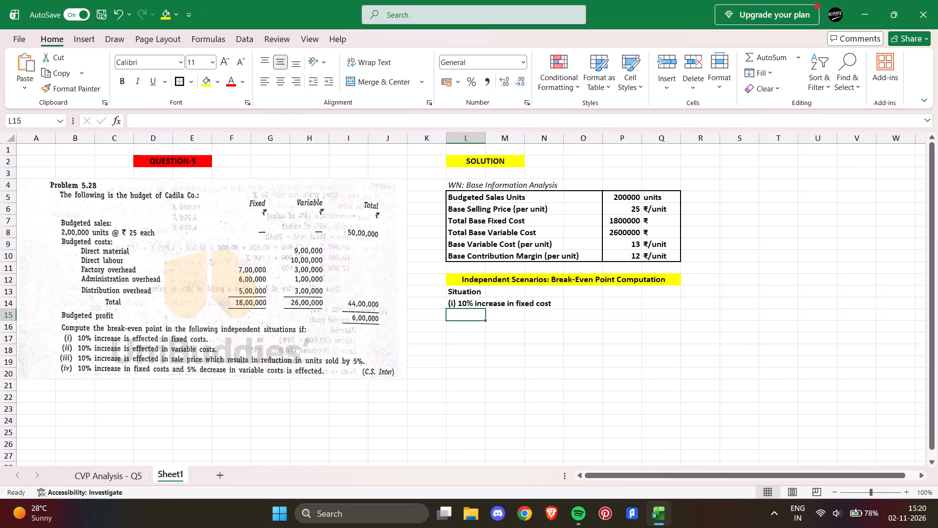
click(173, 124)
key(ctrl+v)
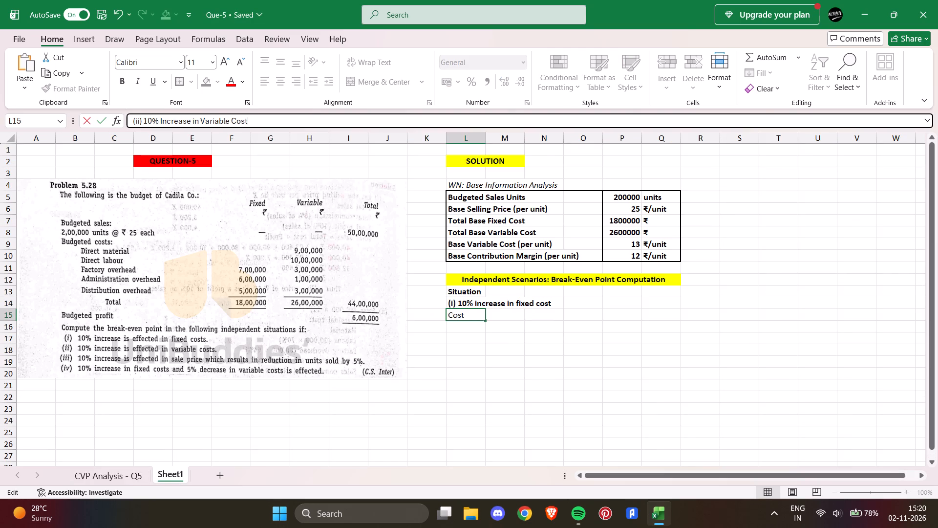
click(473, 329)
Copy the text "(iii) 10% Increase in SP (Units sold drop by 5%*)" from F15 of CVP Analysis - Q5 into L16 of Sheet1.
click(116, 476)
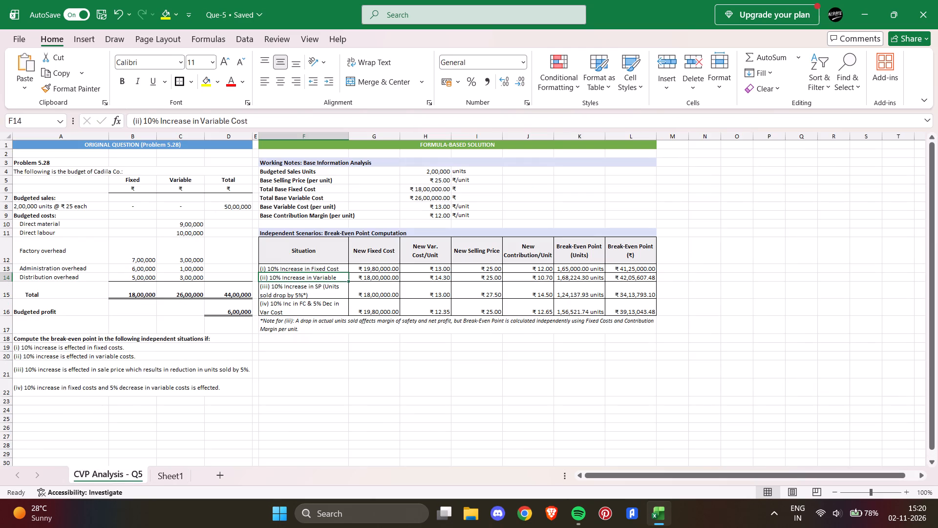
click(307, 296)
drag(303, 122, 118, 128)
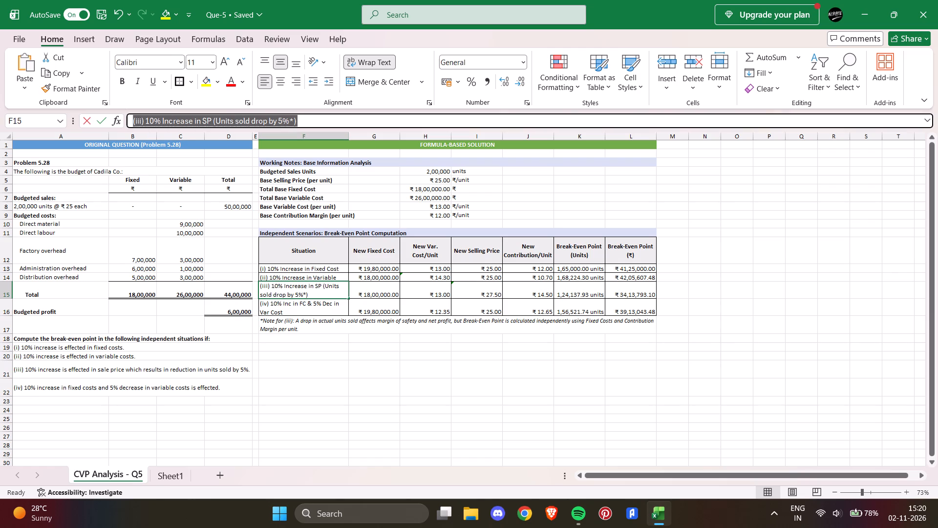
drag(118, 128, 112, 128)
key(ctrl+c)
click(171, 469)
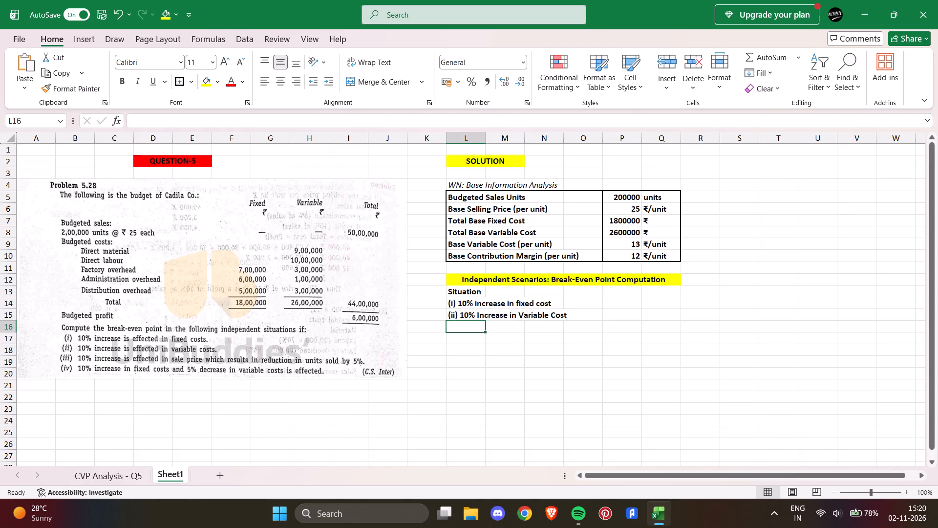
click(178, 120)
key(ctrl+v)
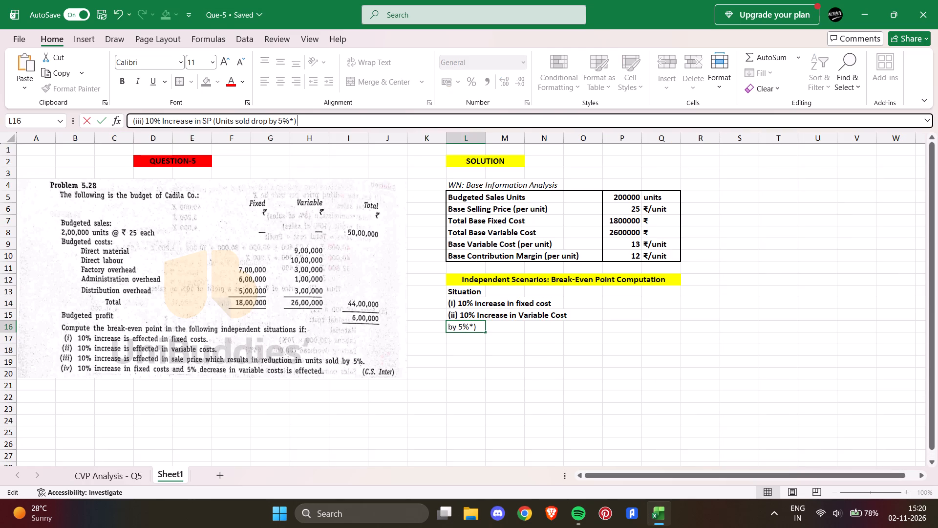
click(468, 339)
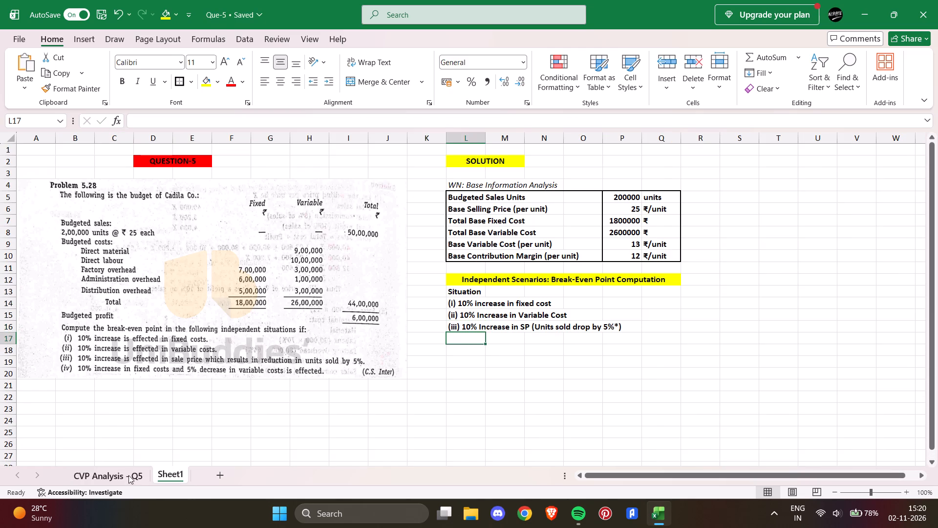
Copy the text "(iv) 10% Inc in FC & 5% Dec in Var Cost" from F16 of CVP Analysis - Q5 into L17 of Sheet1.
click(128, 477)
click(324, 310)
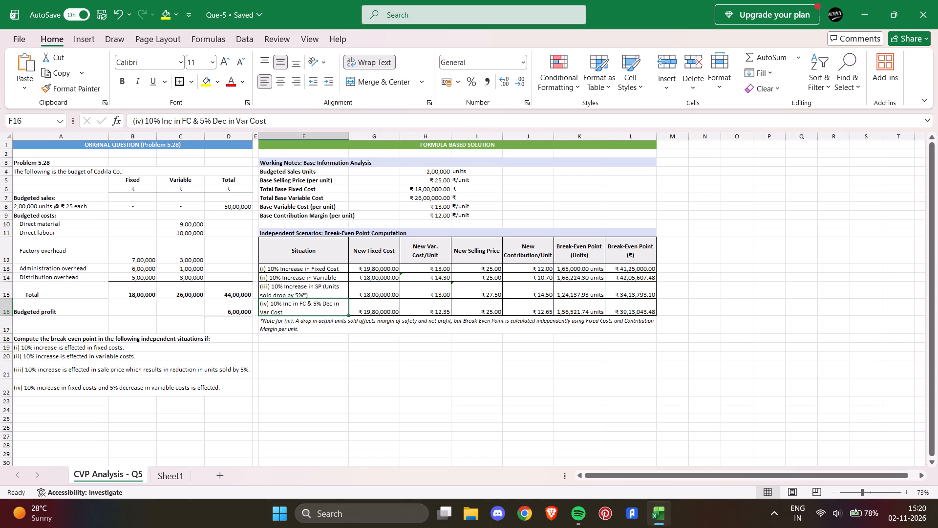
drag(276, 119, 113, 134)
key(ctrl+c)
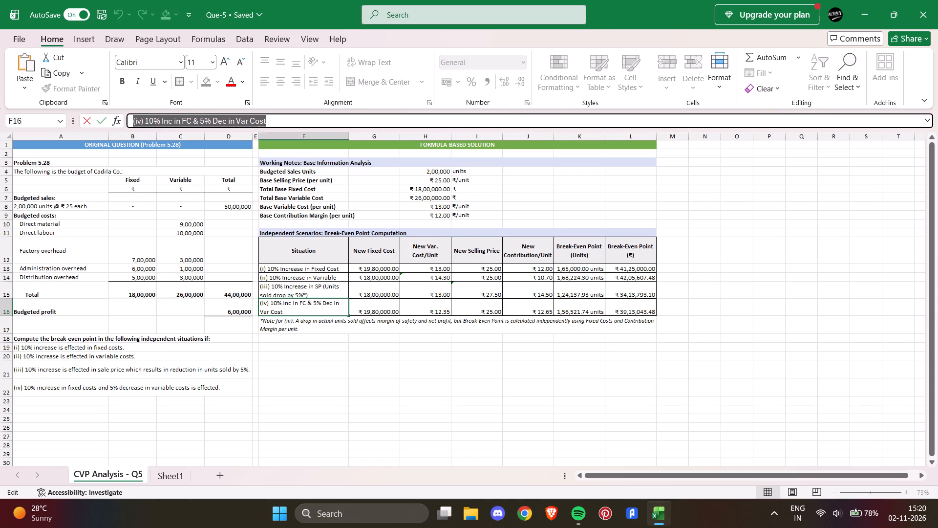
click(170, 470)
click(209, 123)
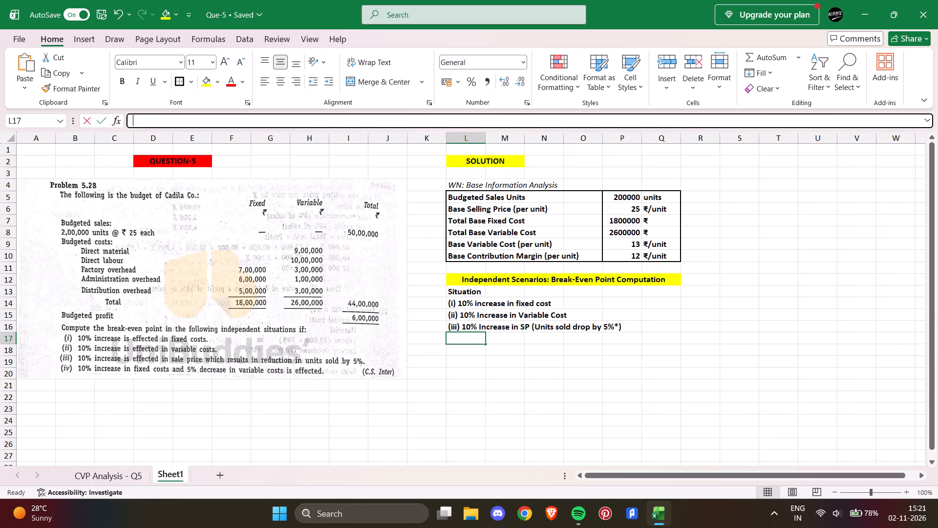
key(ctrl+v)
click(600, 361)
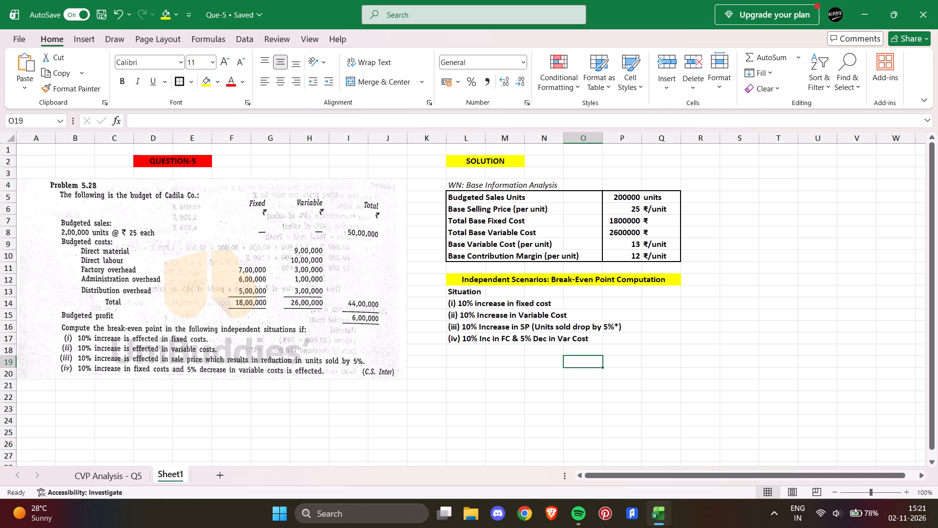
Merge and center the "Situation" header across L13:P13.
drag(453, 292, 568, 281)
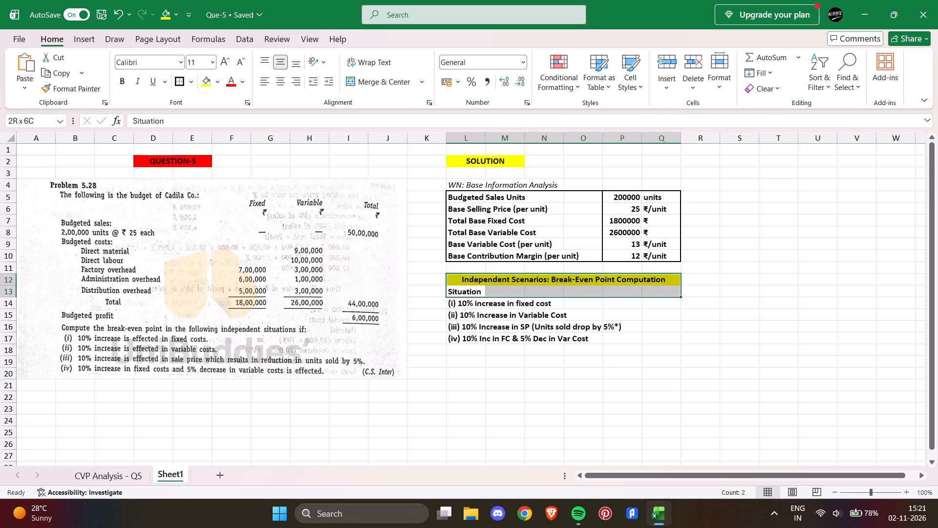
drag(568, 281, 583, 293)
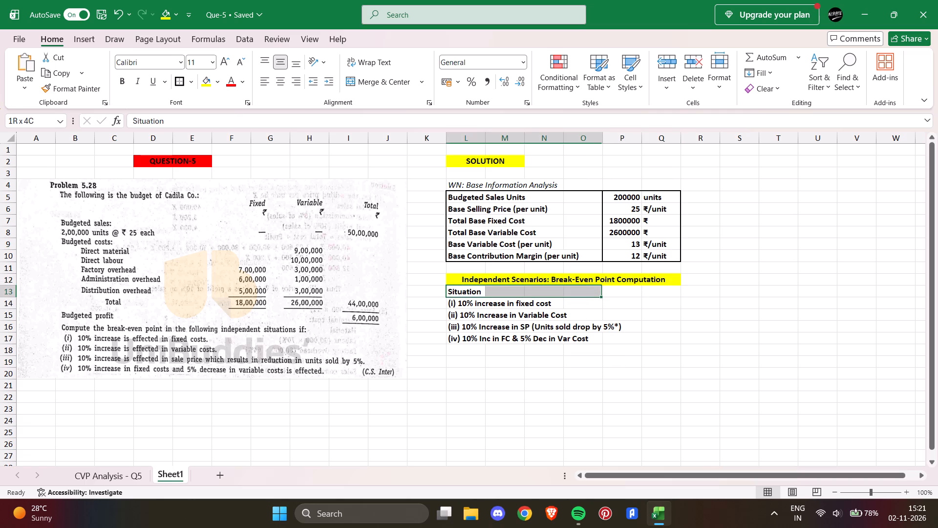
drag(583, 293, 611, 292)
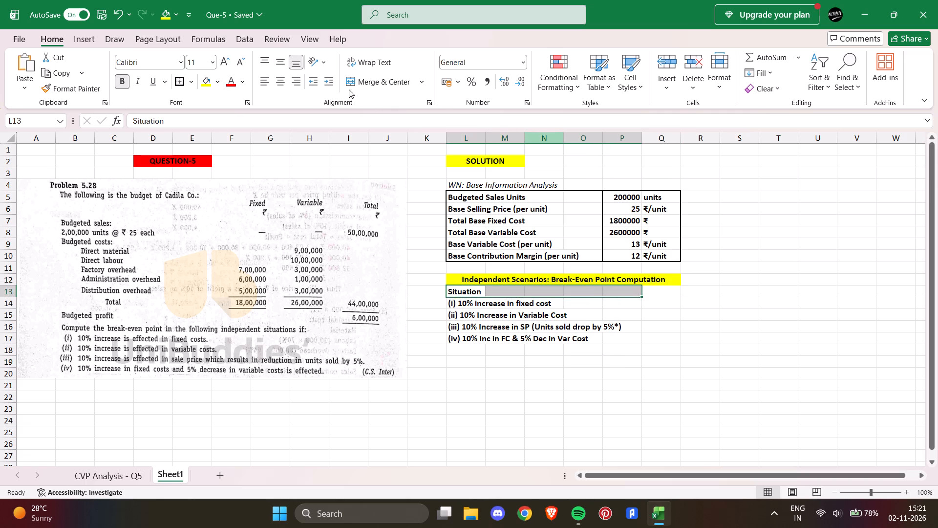
click(358, 85)
click(668, 314)
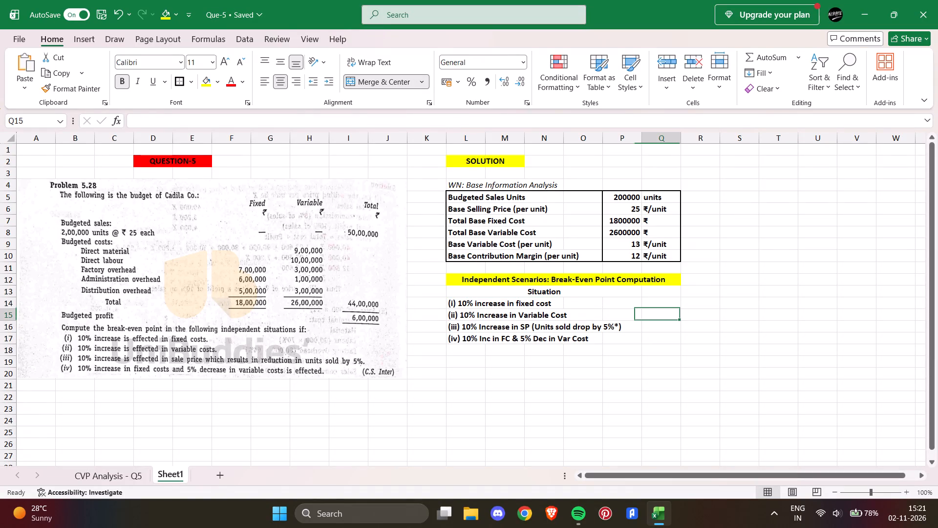
Copy the header text "New Fixed Cost" from G12 of CVP Analysis - Q5 into Q13 of Sheet1.
scroll(607, 328, left, 1)
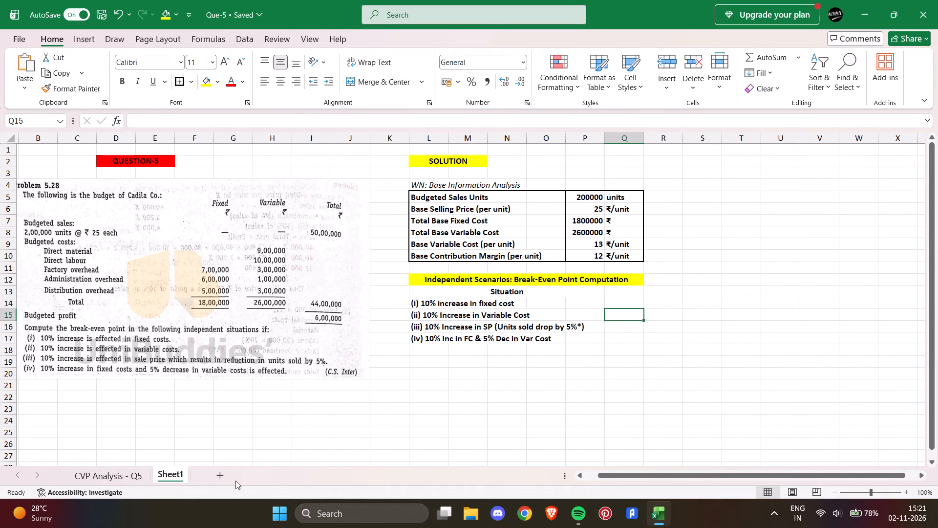
click(124, 473)
click(392, 247)
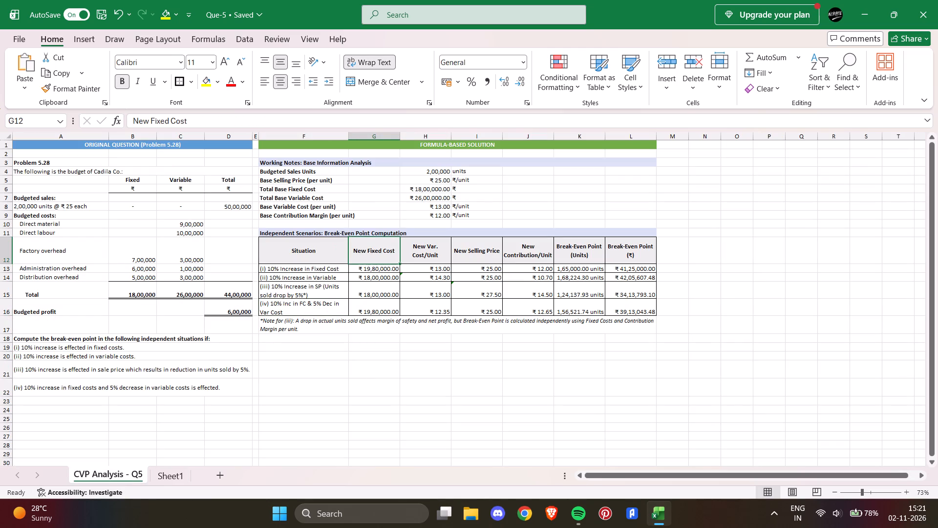
drag(204, 124, 122, 125)
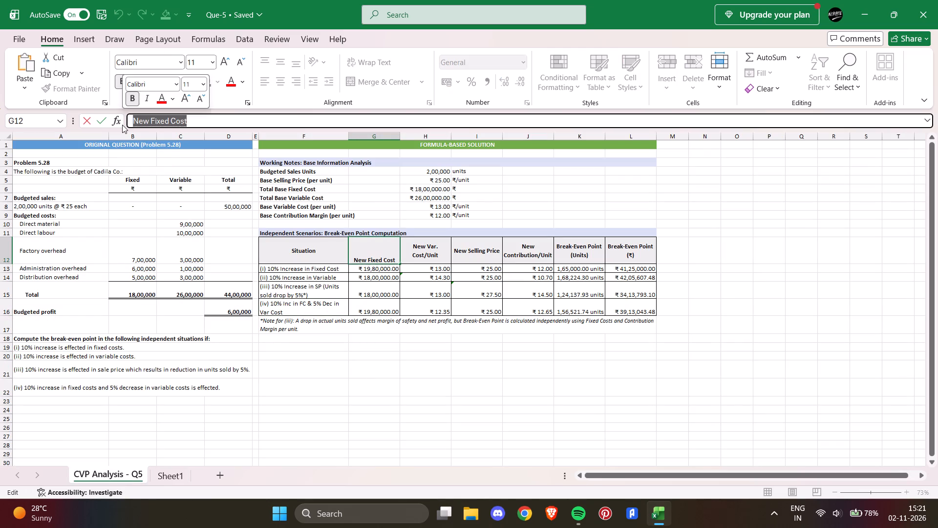
key(ctrl+v)
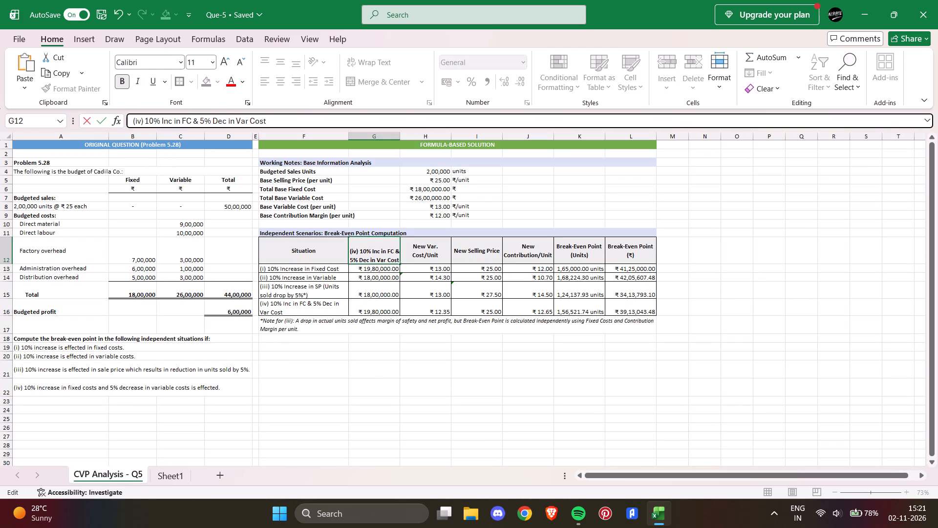
key(ctrl+z)
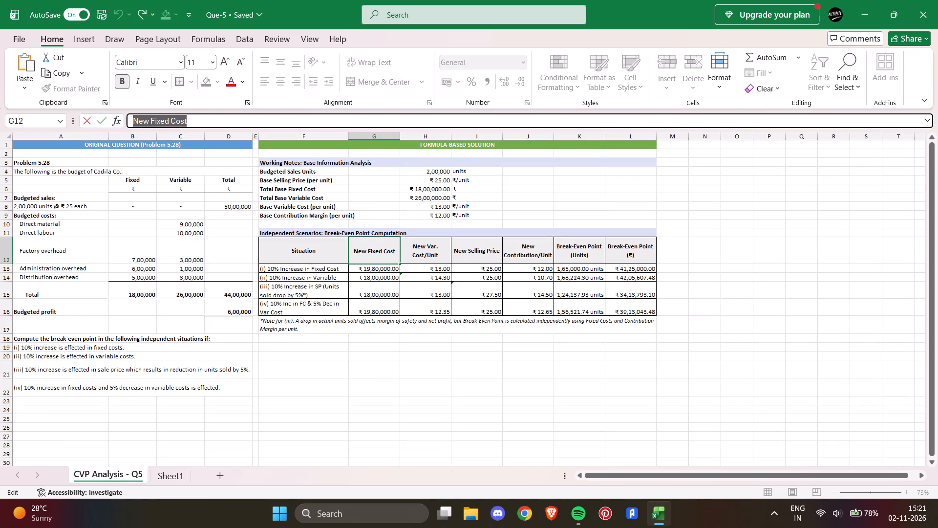
key(ctrl+c)
click(174, 477)
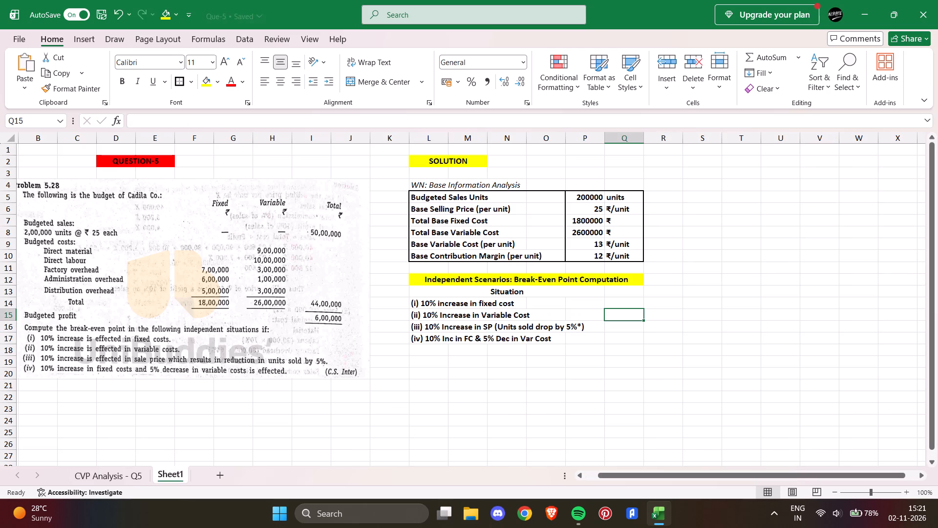
click(628, 293)
key(ctrl+v)
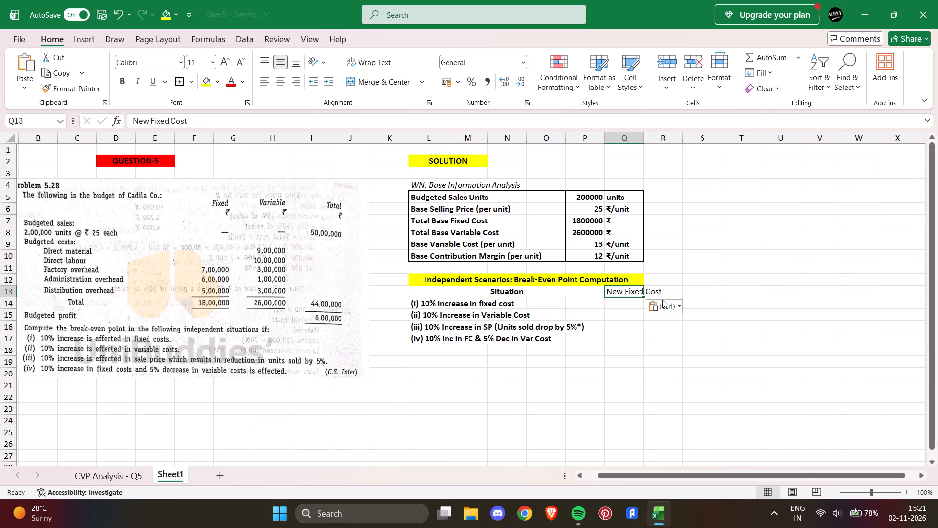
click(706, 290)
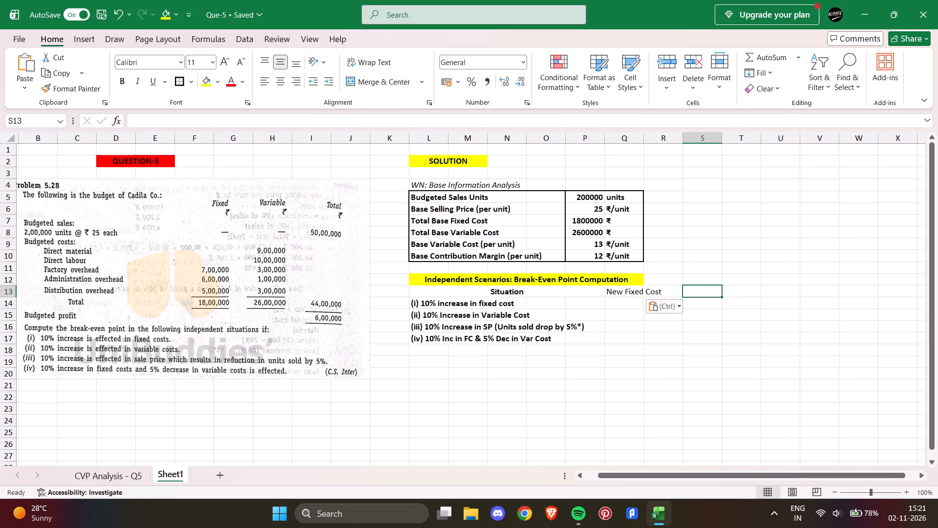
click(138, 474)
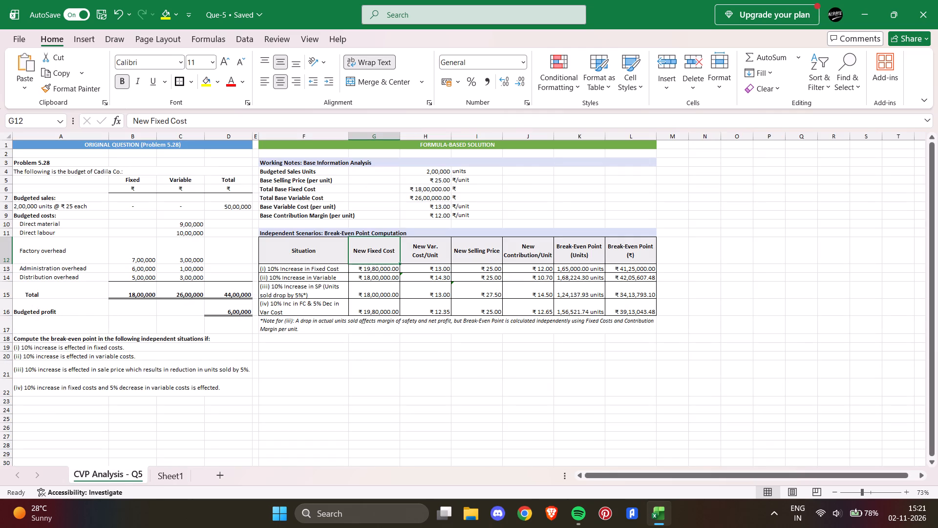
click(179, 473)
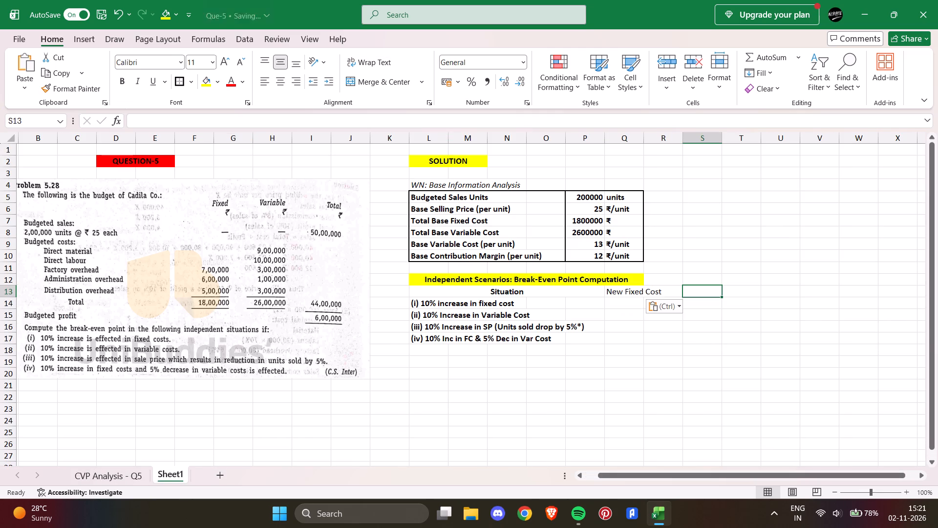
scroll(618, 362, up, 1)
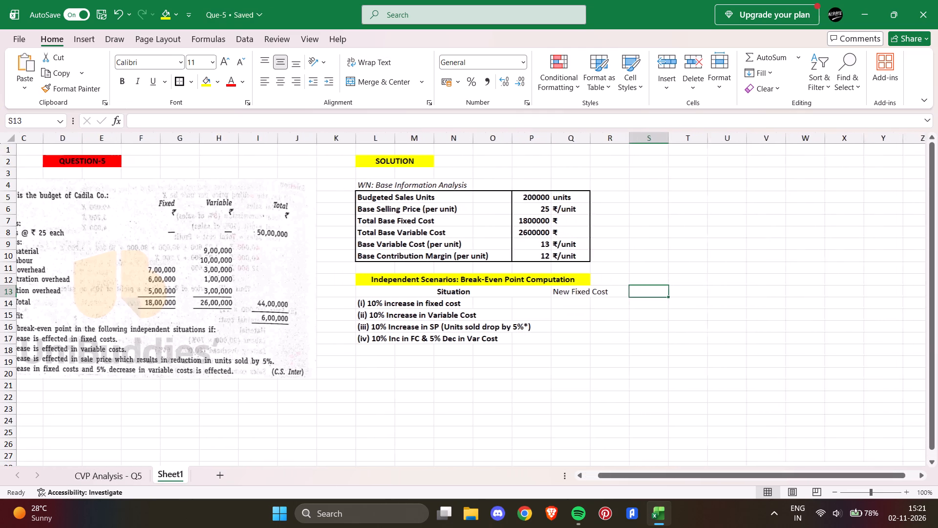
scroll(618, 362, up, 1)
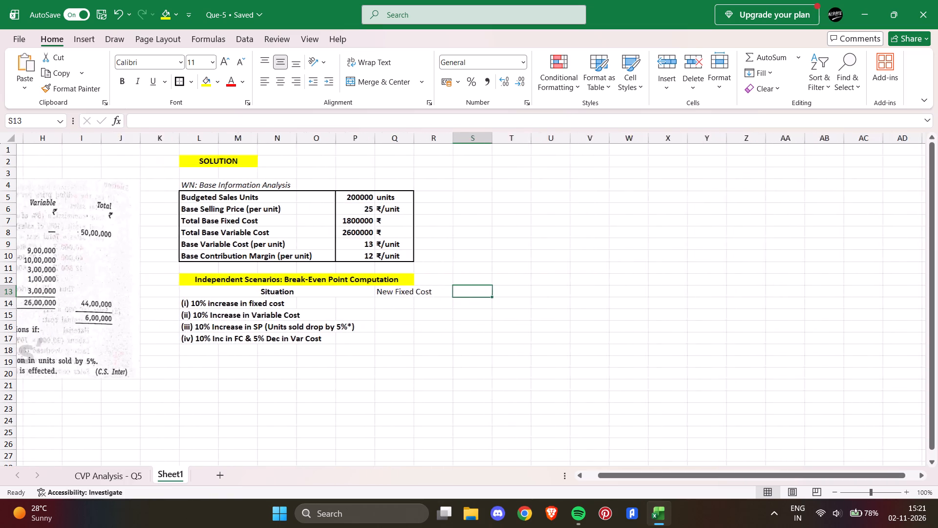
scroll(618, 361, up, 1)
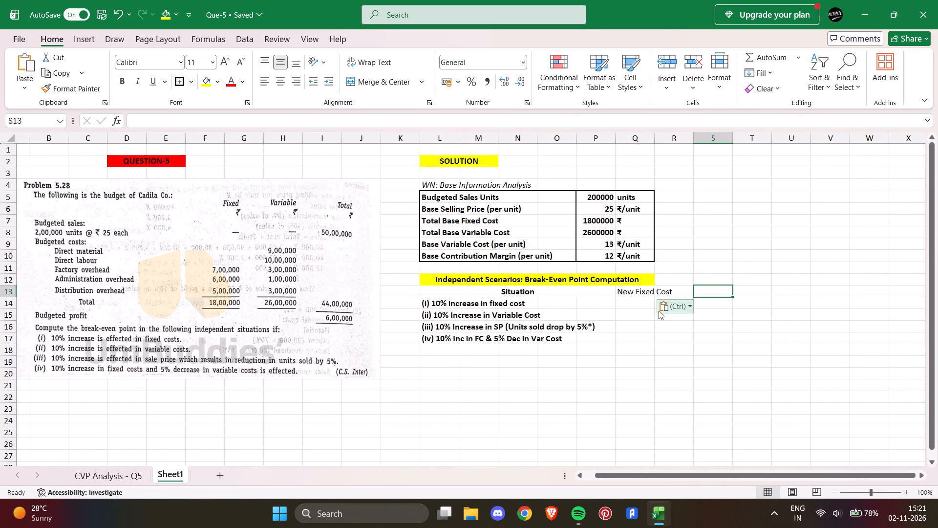
Move the four scenario labels in L14:P17 of Sheet1 down one row to L15:P18.
drag(429, 300, 434, 305)
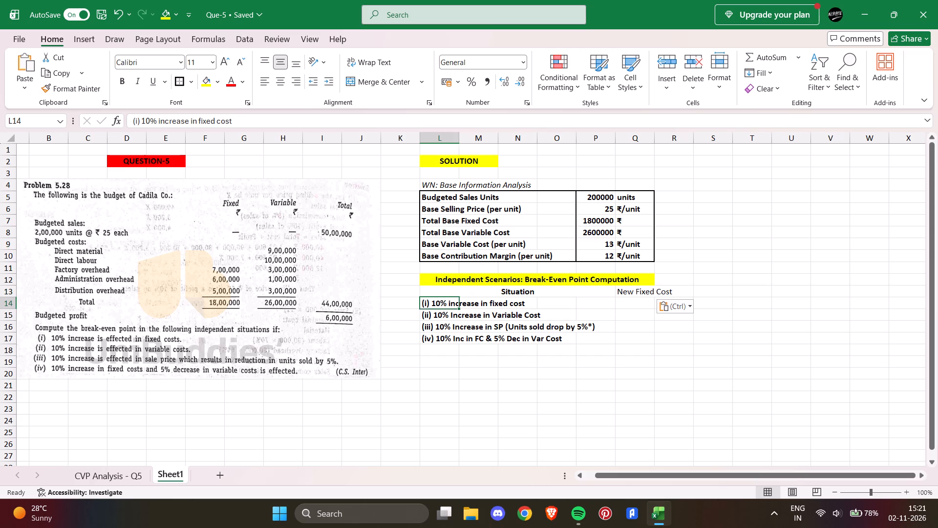
drag(434, 305, 592, 341)
key(ctrl+x)
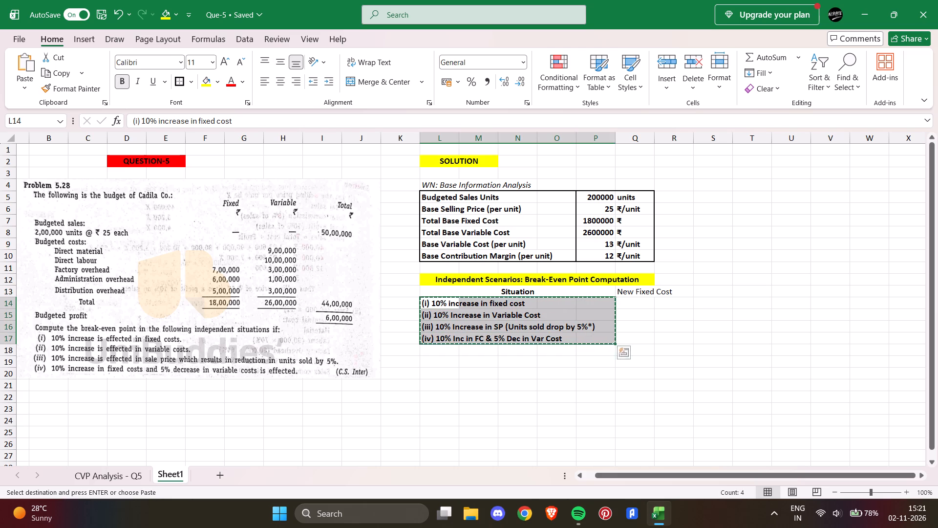
click(411, 315)
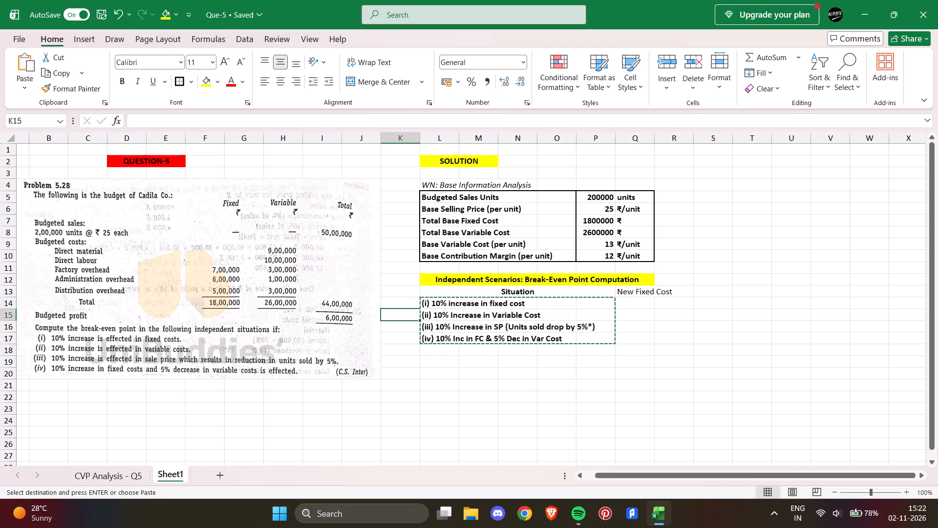
key(ctrl+v)
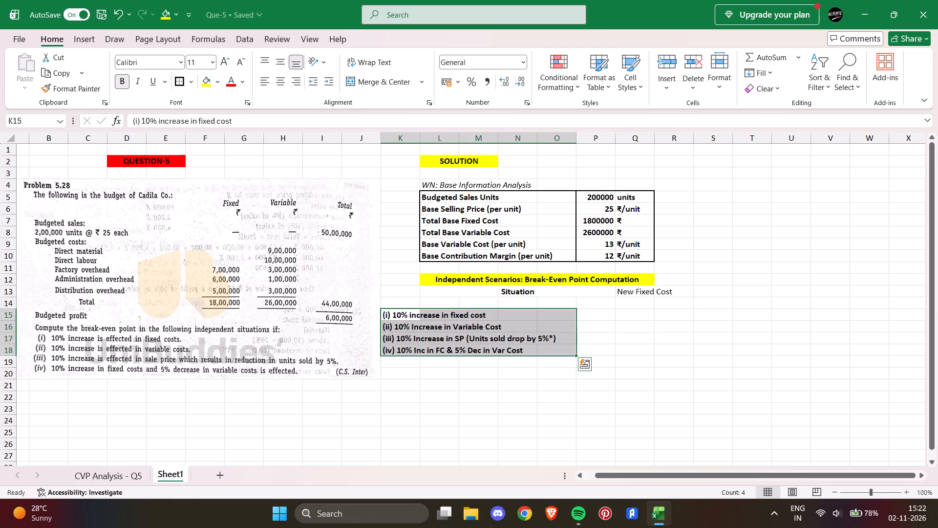
click(488, 387)
drag(385, 310, 519, 352)
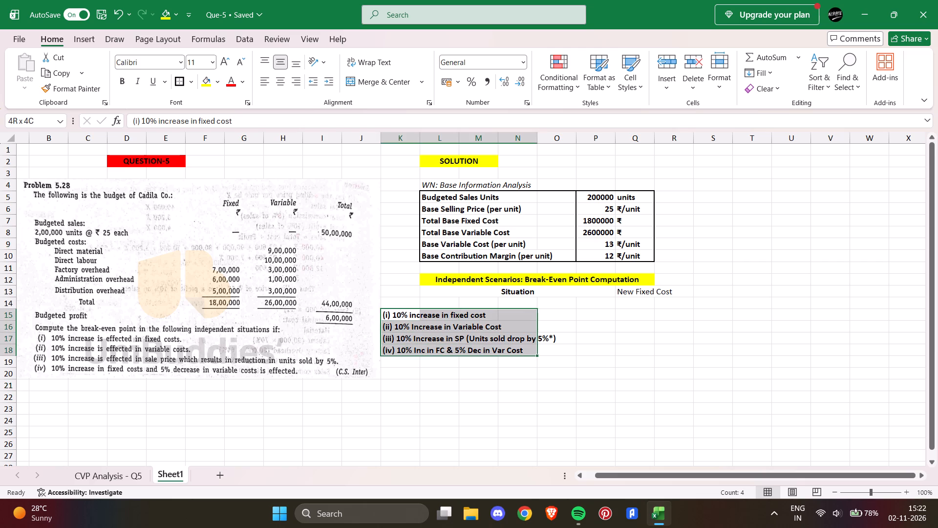
drag(519, 352, 545, 351)
key(ctrl+x)
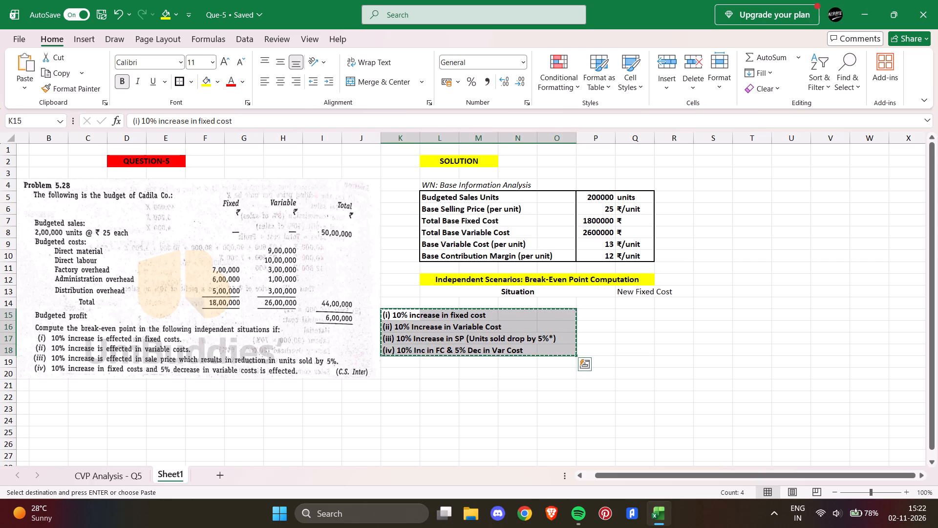
click(424, 316)
key(ctrl+v)
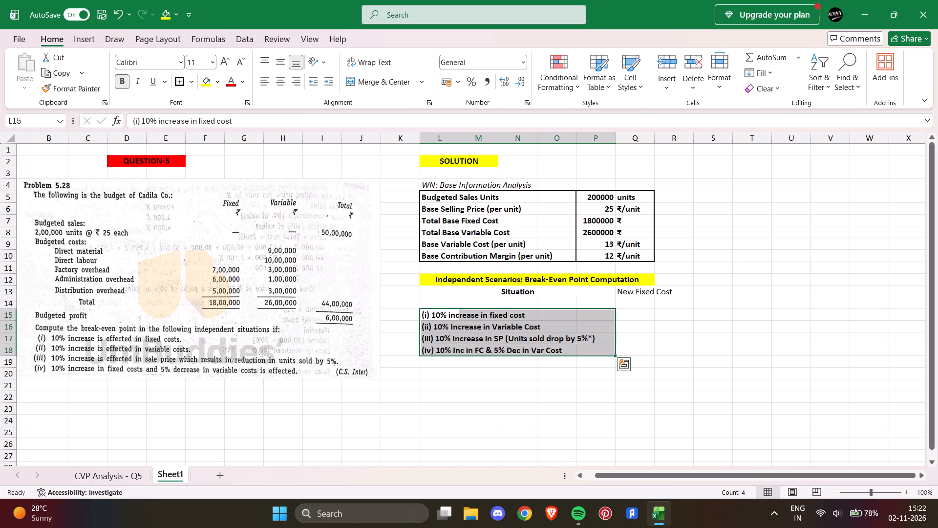
Split the "New Fixed Cost" header over two cells, with "New Fixed" in Q13 and "Cost" in Q14.
click(629, 292)
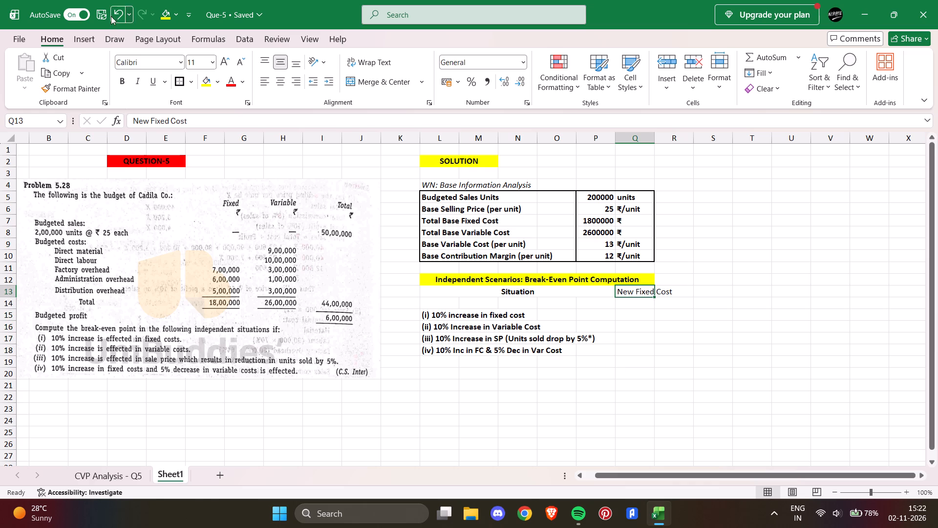
click(220, 119)
key(BackSpace)
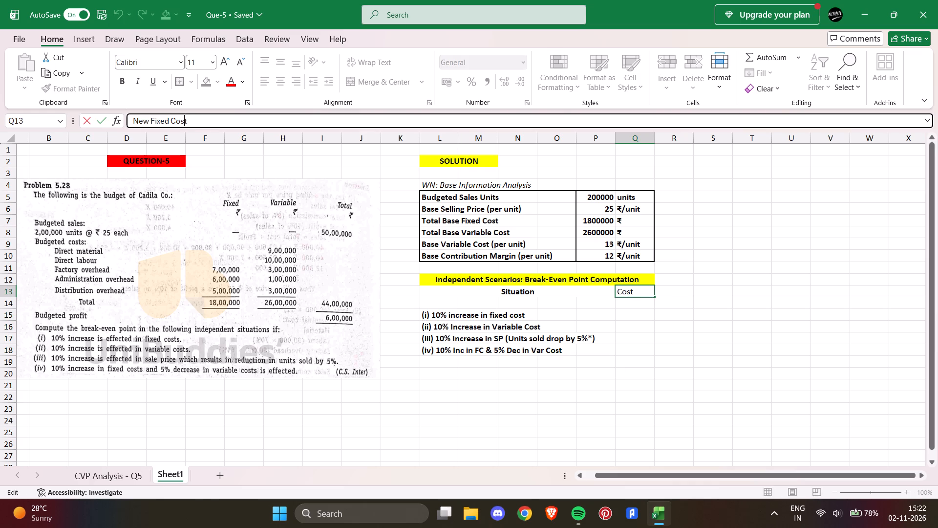
key(BackSpace)
key(BackSpace)
key(BackSpace)
key(Return)
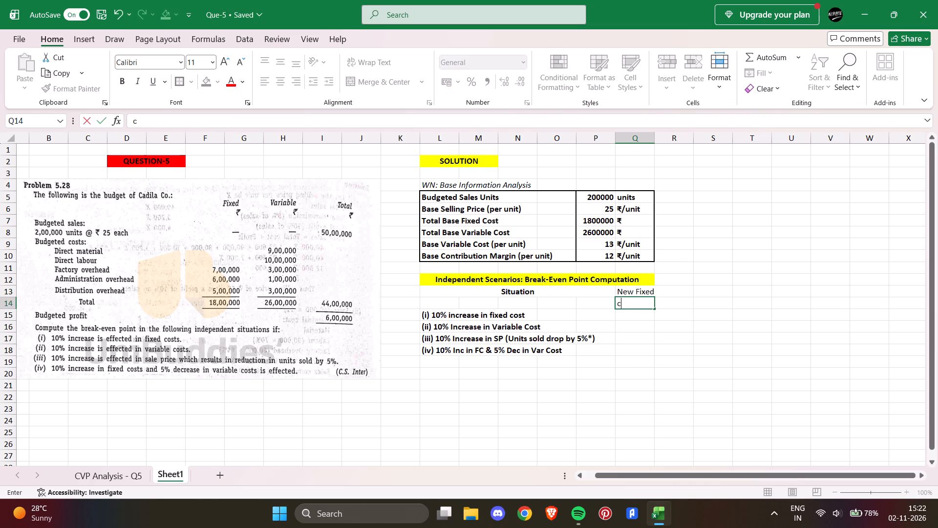
key(BackSpace)
text(ost)
click(685, 393)
Center the two-line "New Fixed" / "Cost" header in Q13:Q14 horizontally.
drag(622, 291, 642, 305)
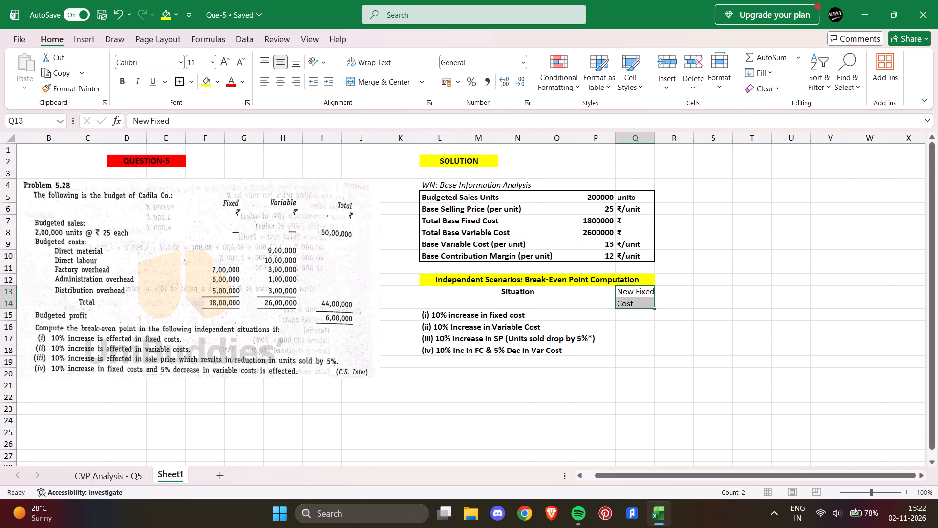
click(282, 82)
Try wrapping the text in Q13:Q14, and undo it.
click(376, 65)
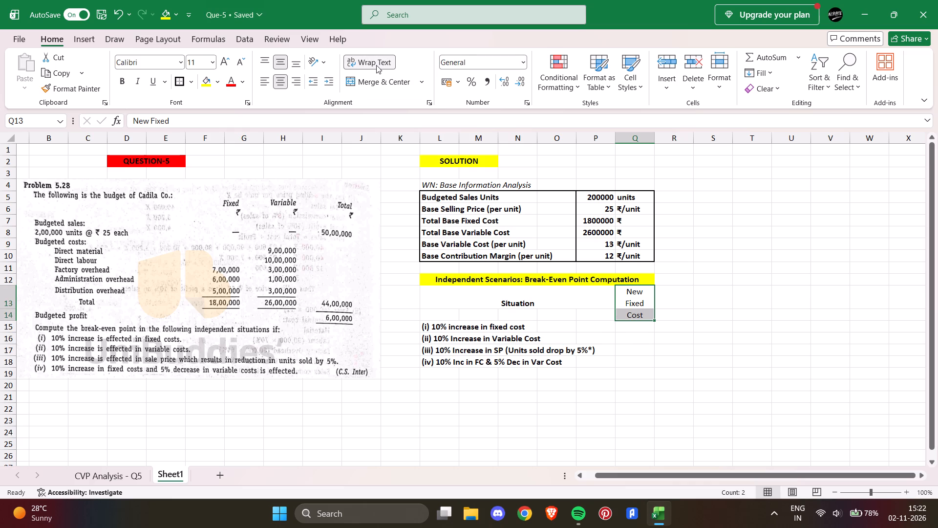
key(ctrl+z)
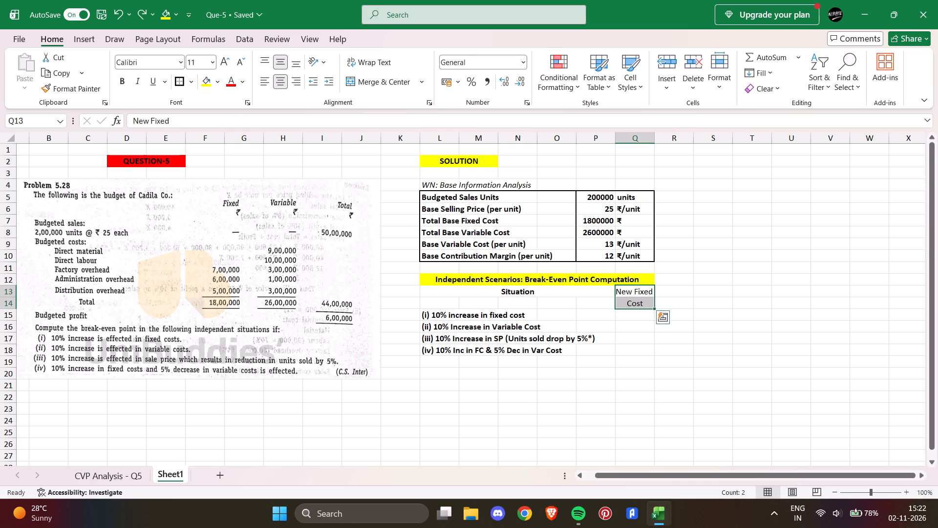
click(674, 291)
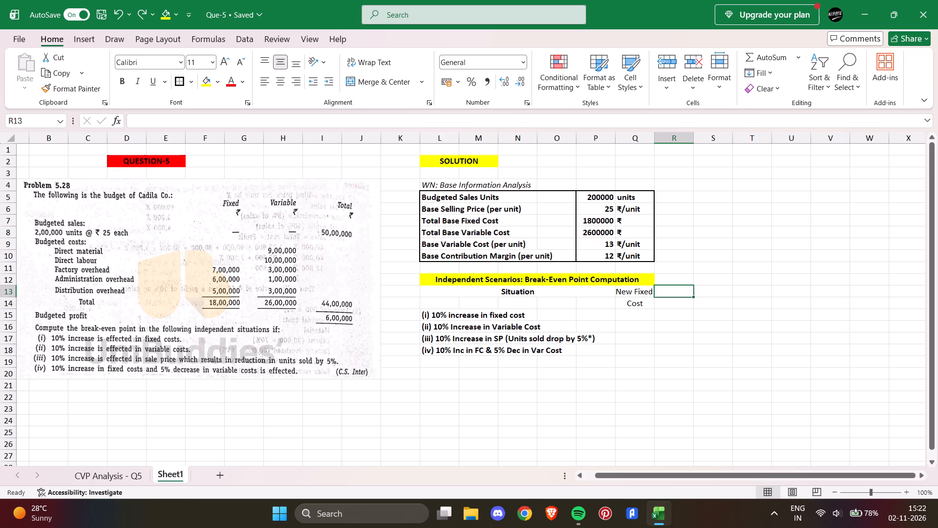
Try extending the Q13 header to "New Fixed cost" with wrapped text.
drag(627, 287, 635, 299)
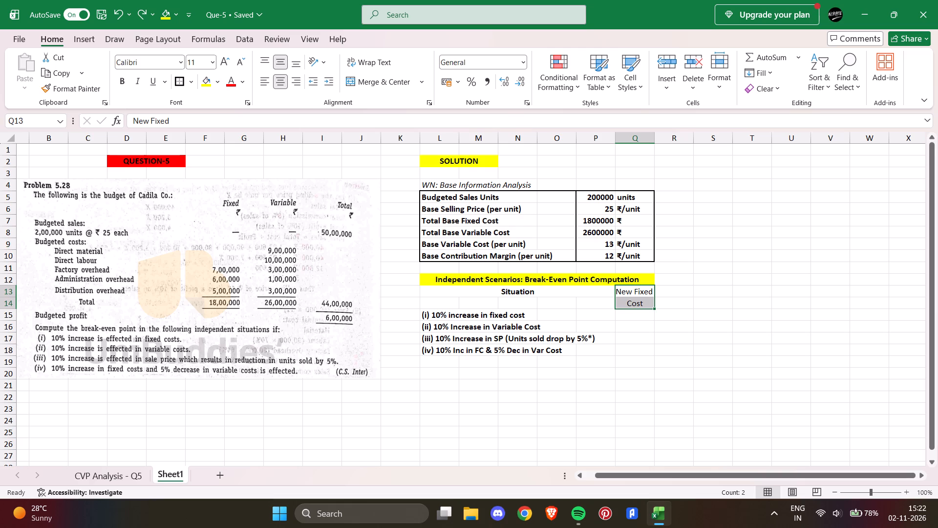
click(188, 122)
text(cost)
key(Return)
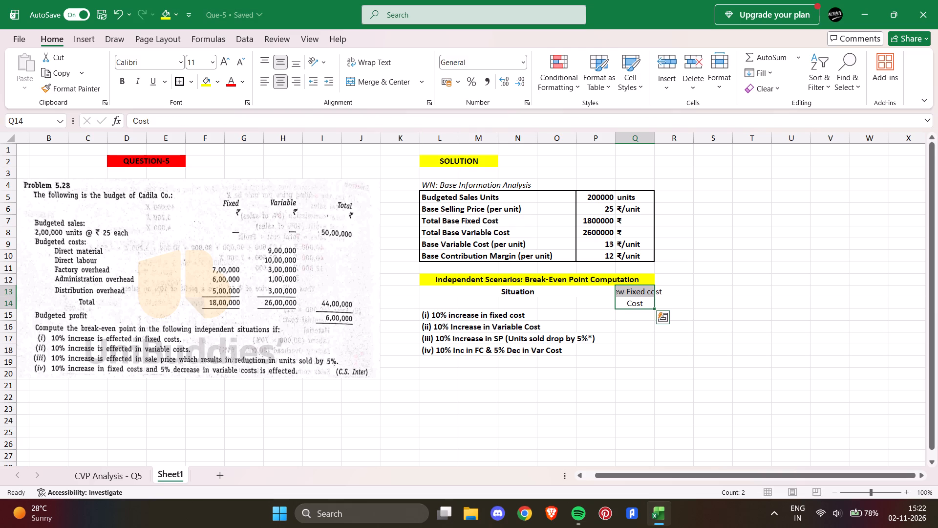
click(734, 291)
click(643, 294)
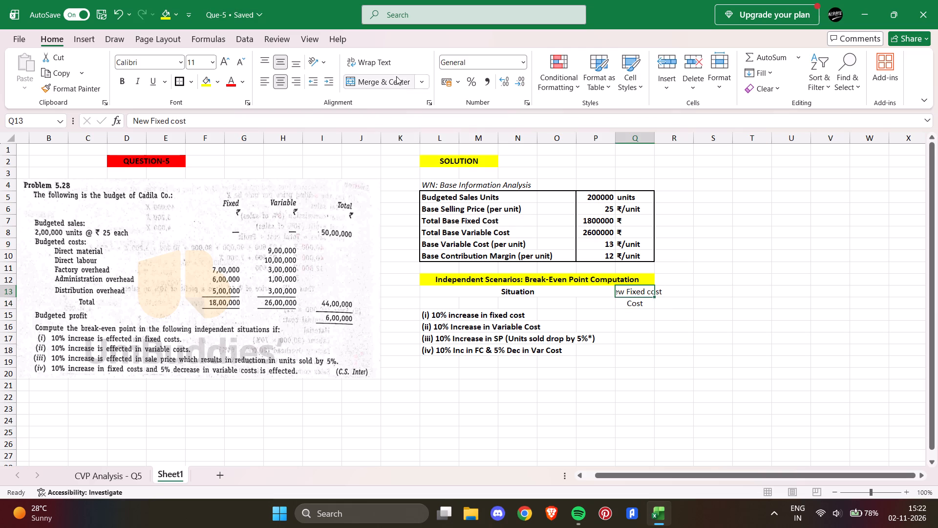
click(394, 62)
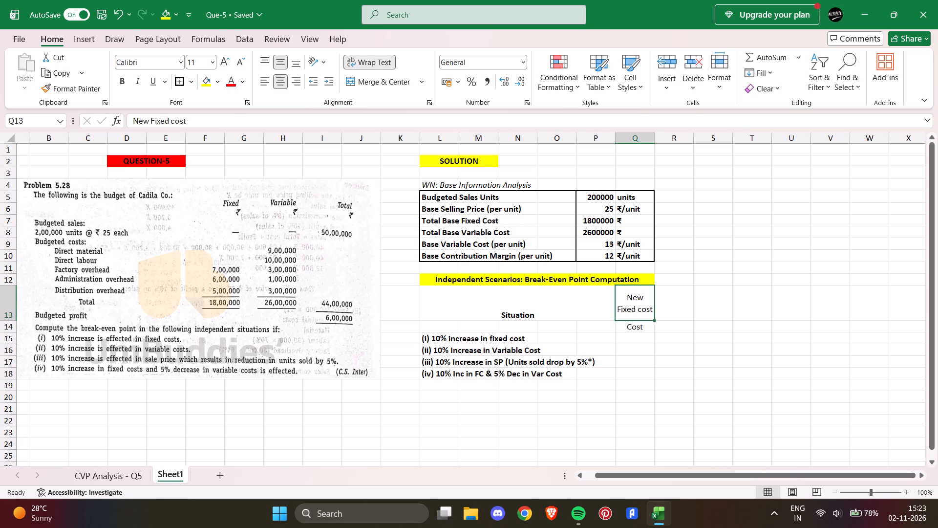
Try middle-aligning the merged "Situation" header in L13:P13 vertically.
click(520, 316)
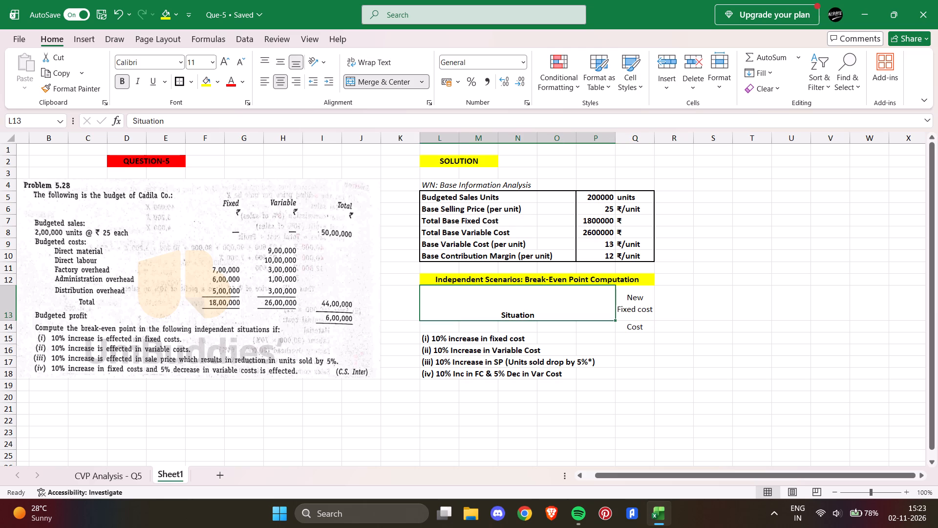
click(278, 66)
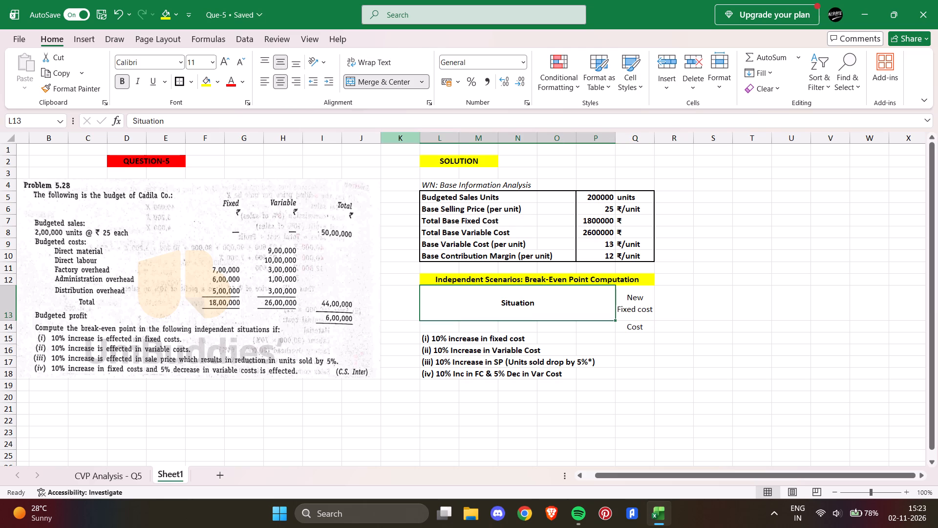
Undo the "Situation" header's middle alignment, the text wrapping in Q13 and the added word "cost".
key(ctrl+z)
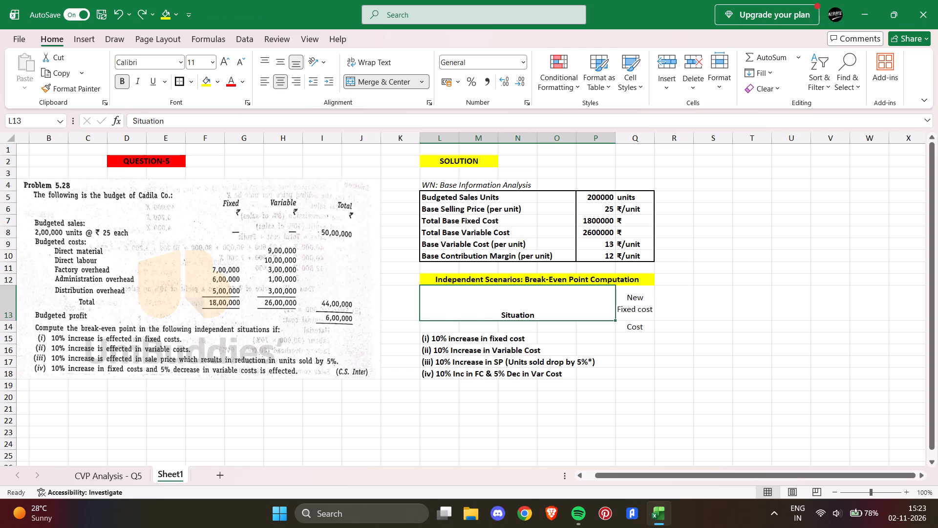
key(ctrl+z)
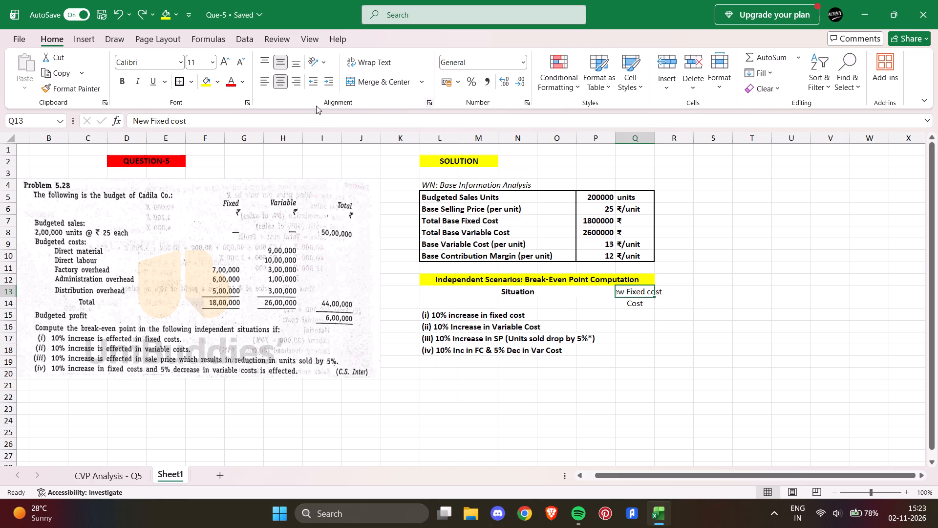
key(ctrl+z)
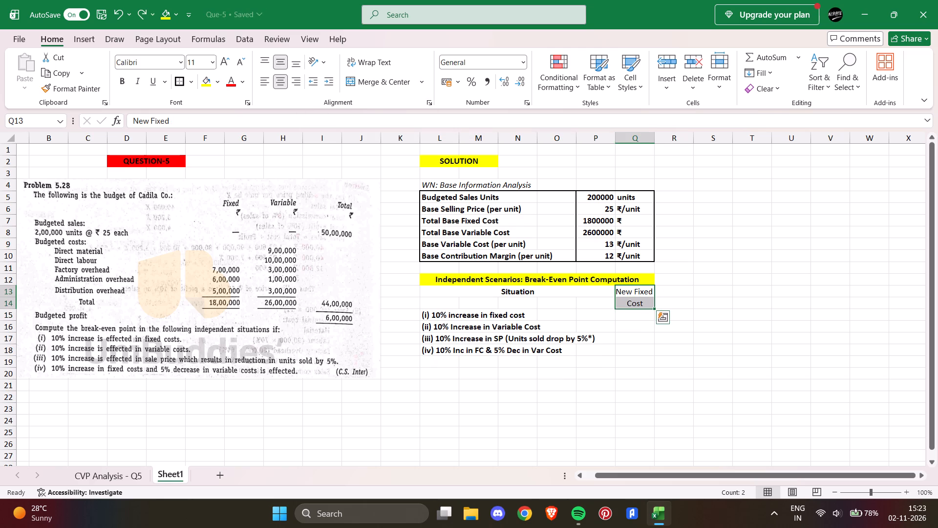
Copy the "New Var. Cost/Unit" header text from H12 of the CVP Analysis - Q5 sheet into R13 of Sheet1.
click(640, 315)
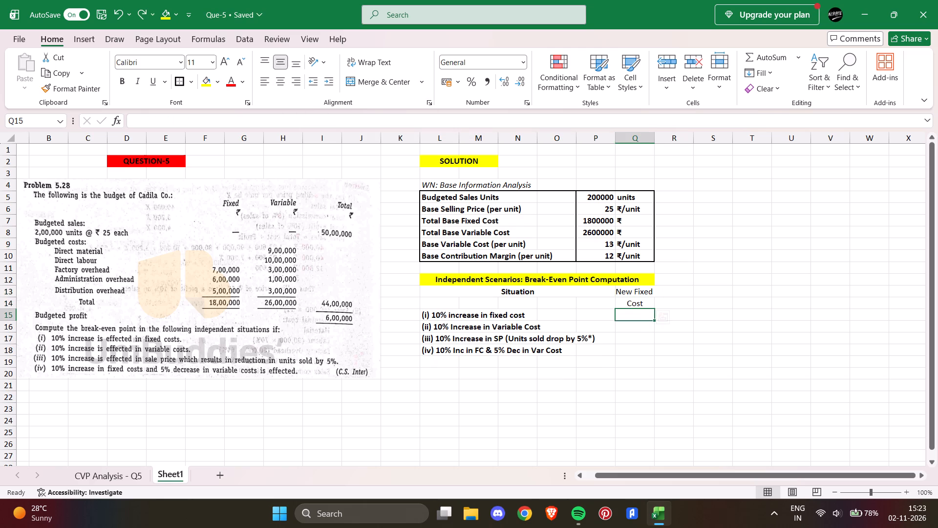
click(108, 480)
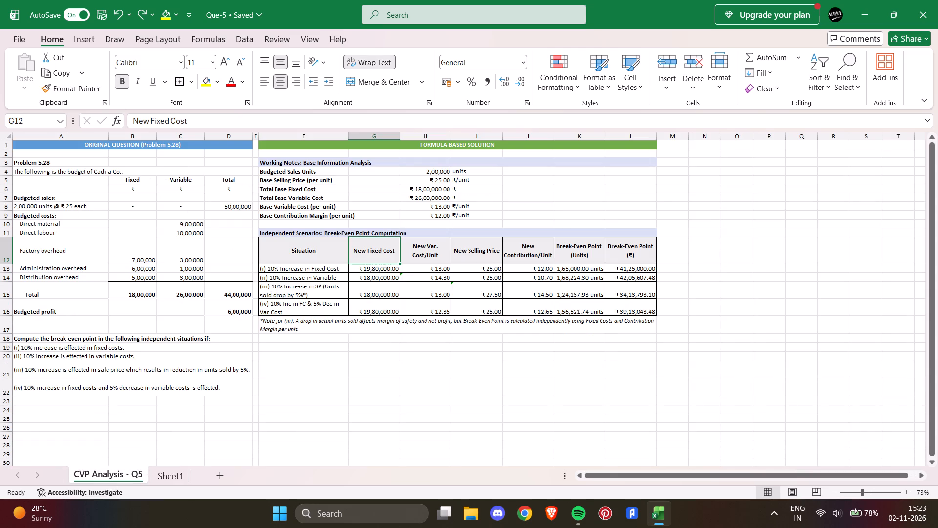
click(424, 262)
drag(224, 119, 157, 120)
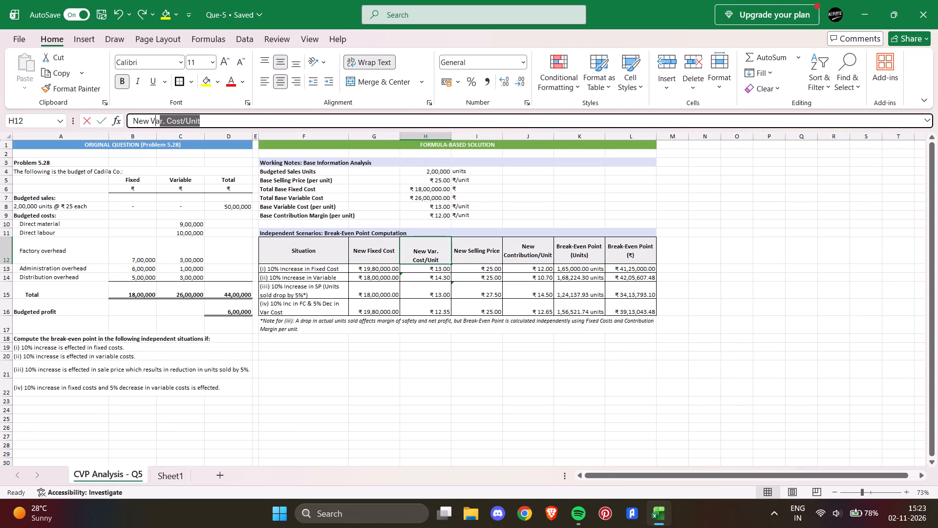
drag(157, 120, 127, 123)
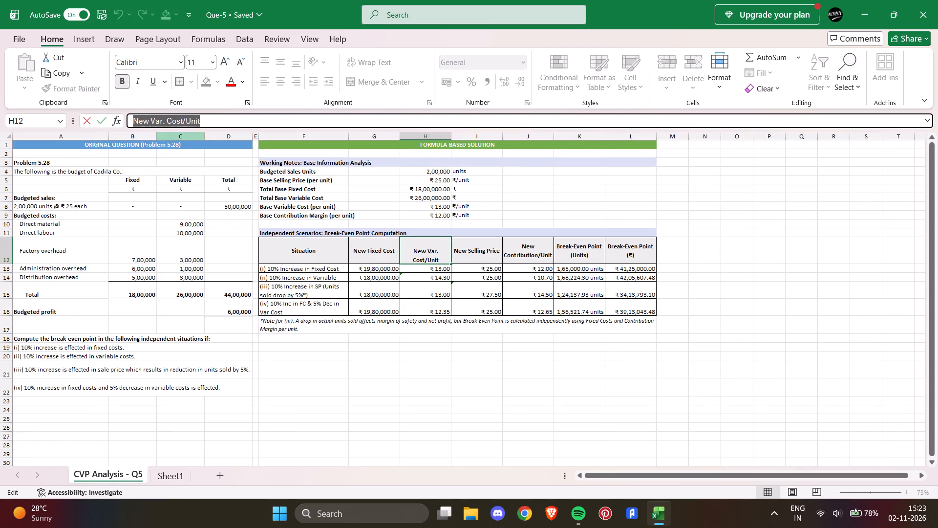
key(ctrl+c)
click(178, 473)
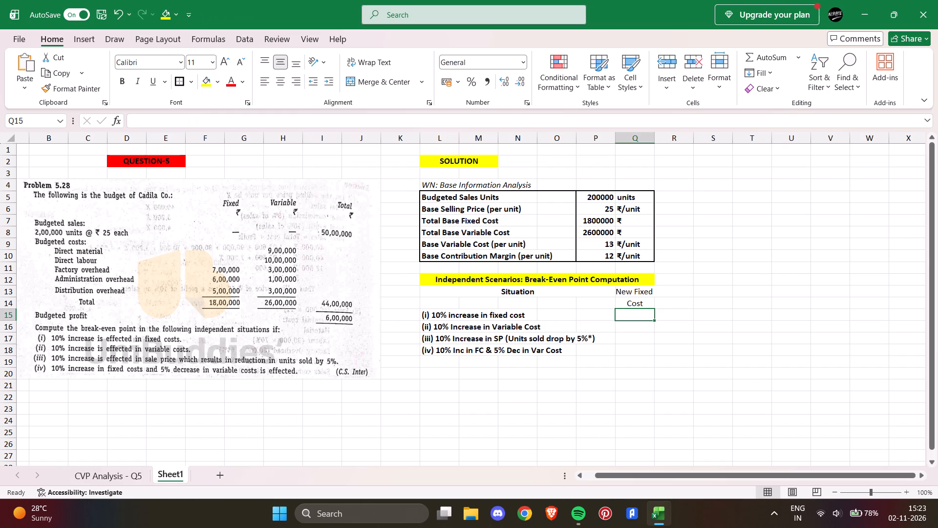
click(671, 297)
click(671, 292)
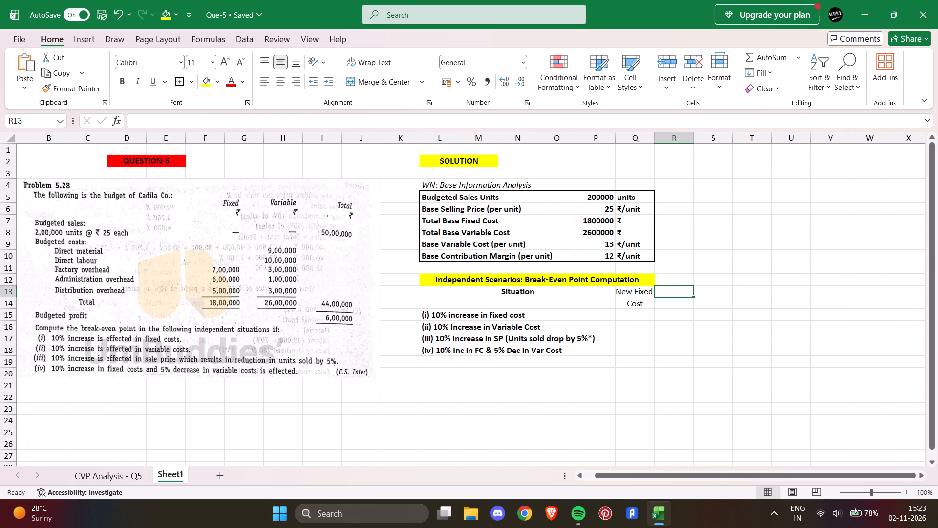
key(ctrl+v)
click(678, 300)
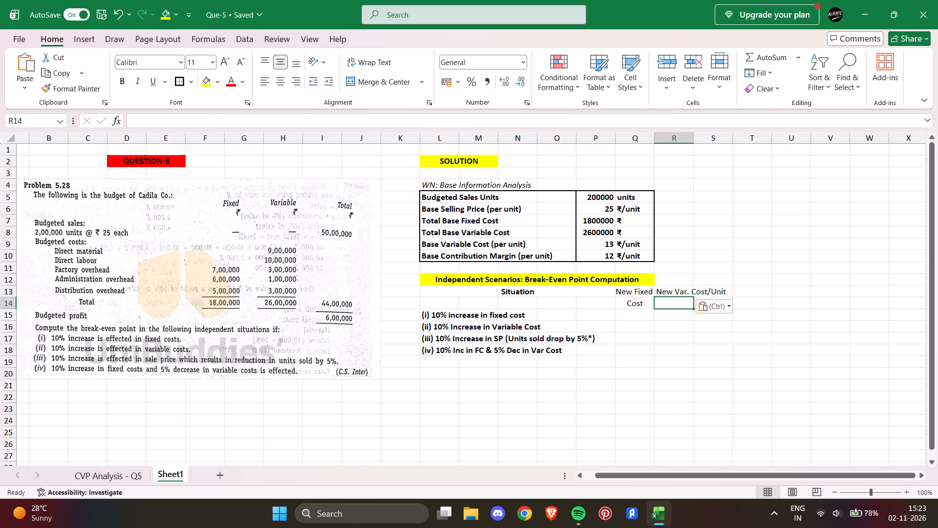
Move the "Cost/Unit" part of the R13 header down into R14, leaving "New Var." in R13.
click(728, 292)
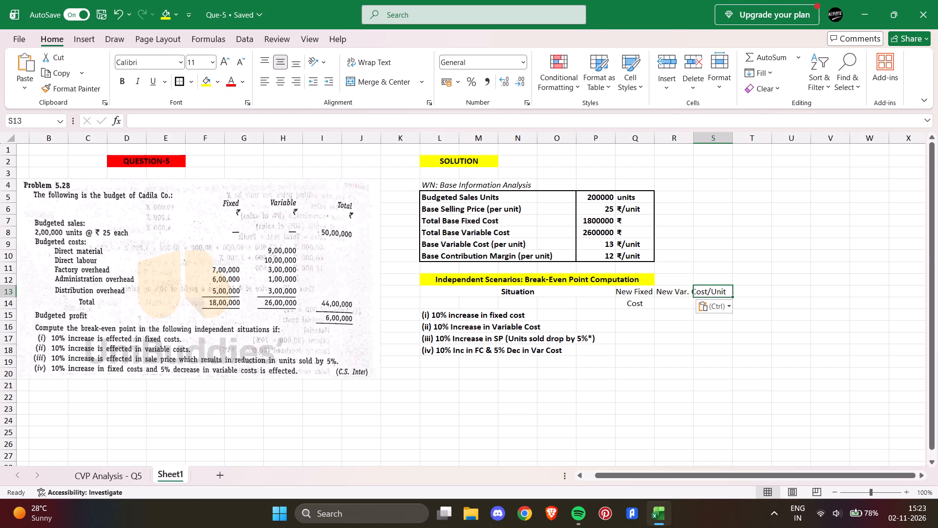
click(672, 292)
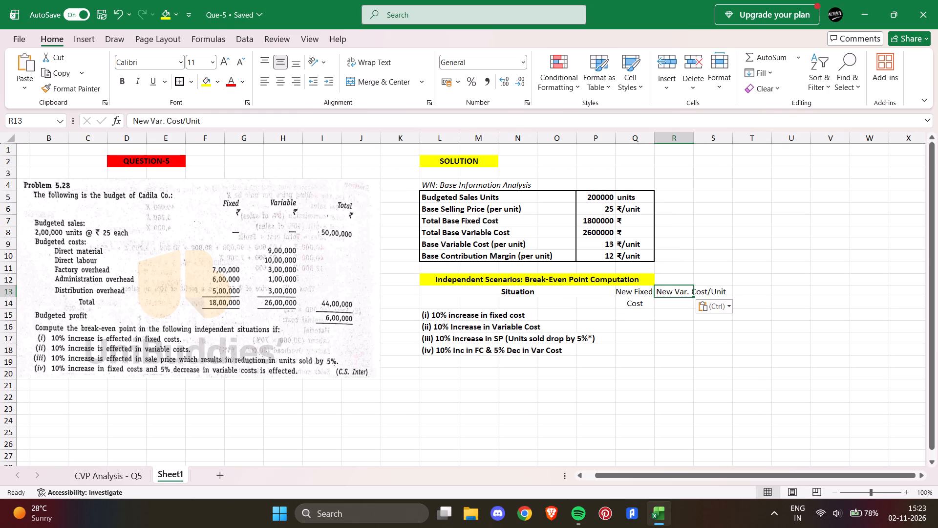
drag(213, 123, 171, 122)
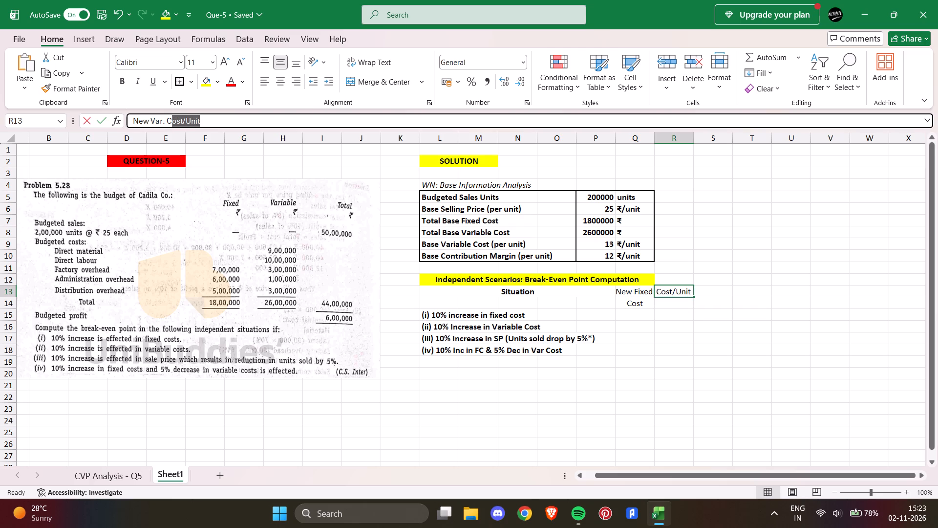
drag(171, 122, 169, 121)
key(ctrl+x)
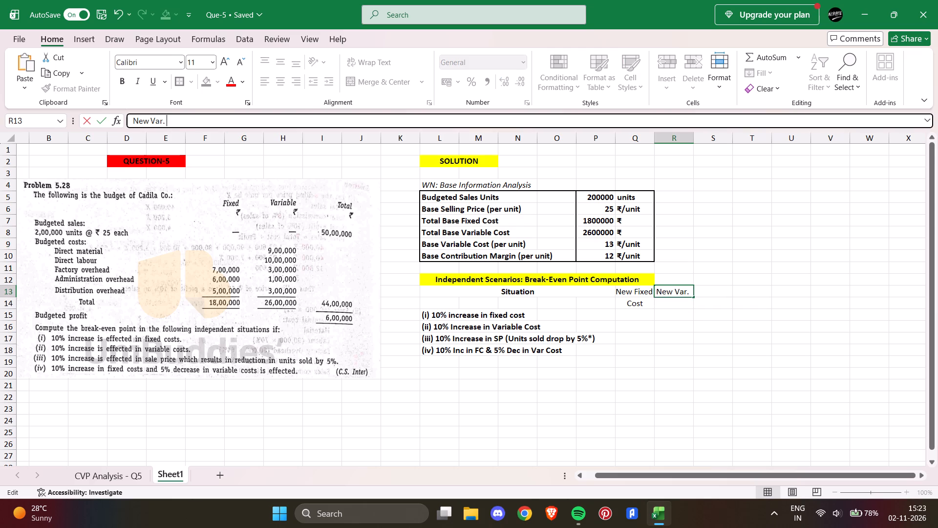
click(664, 303)
key(ctrl+v)
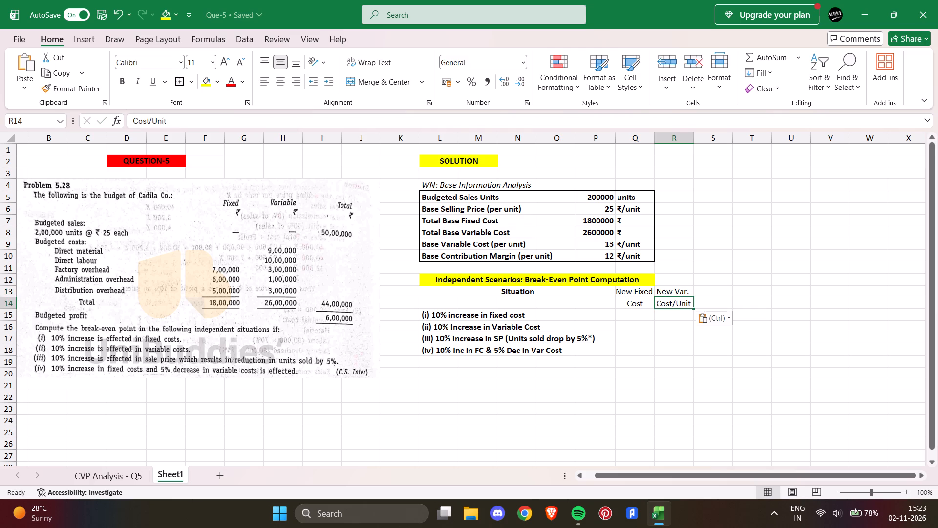
Copy the "New Selling Price" header text from I12 of the CVP Analysis - Q5 sheet into S13 of Sheet1.
click(122, 474)
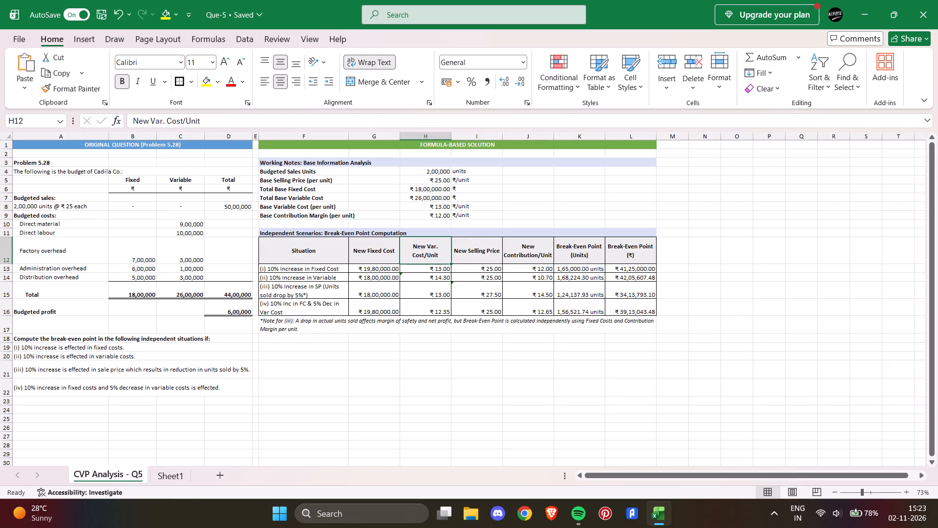
click(485, 255)
drag(228, 117, 131, 123)
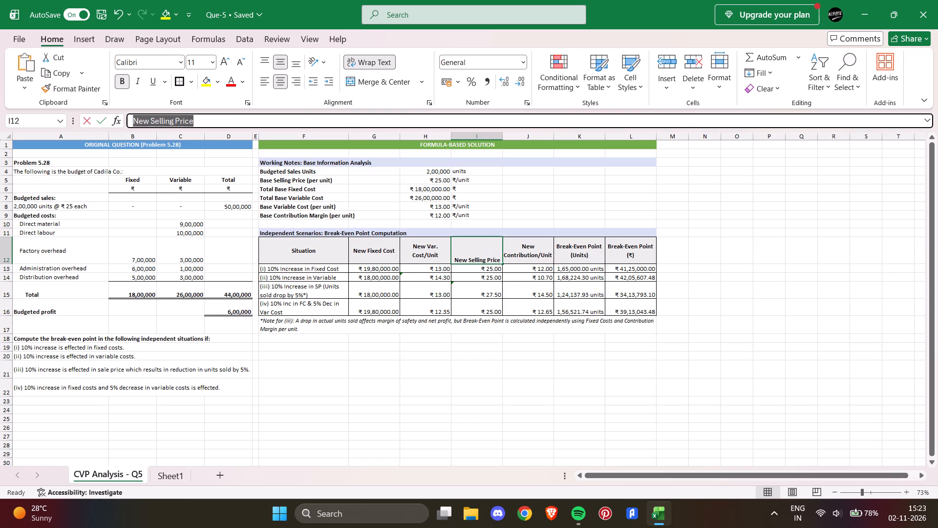
drag(131, 123, 126, 123)
key(ctrl+c)
click(166, 475)
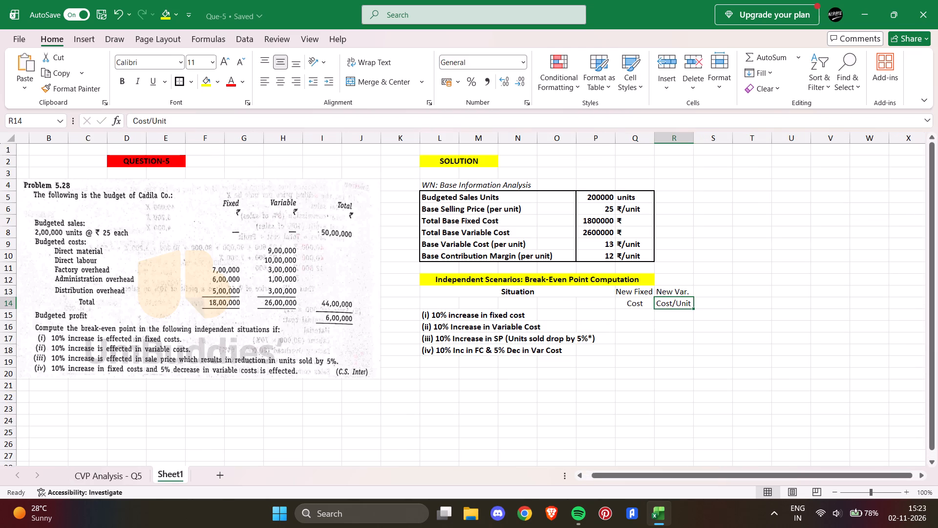
click(717, 293)
key(ctrl+v)
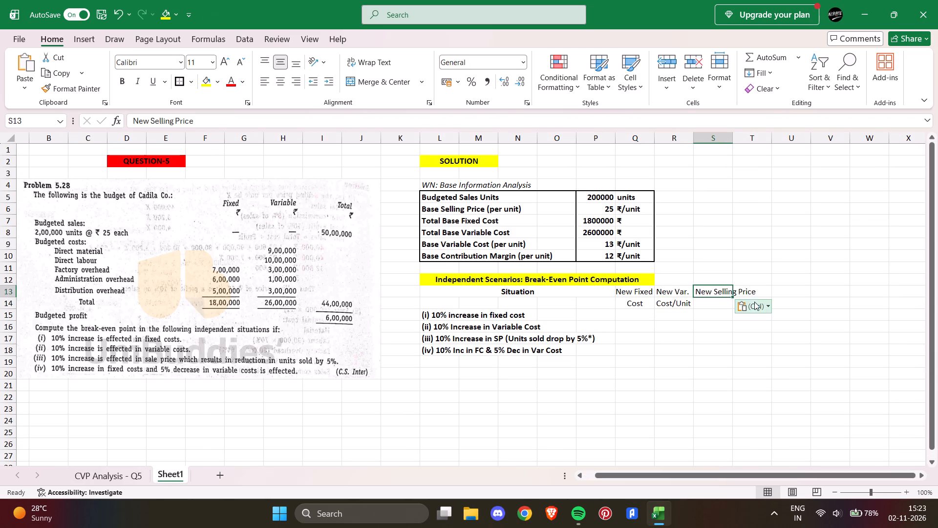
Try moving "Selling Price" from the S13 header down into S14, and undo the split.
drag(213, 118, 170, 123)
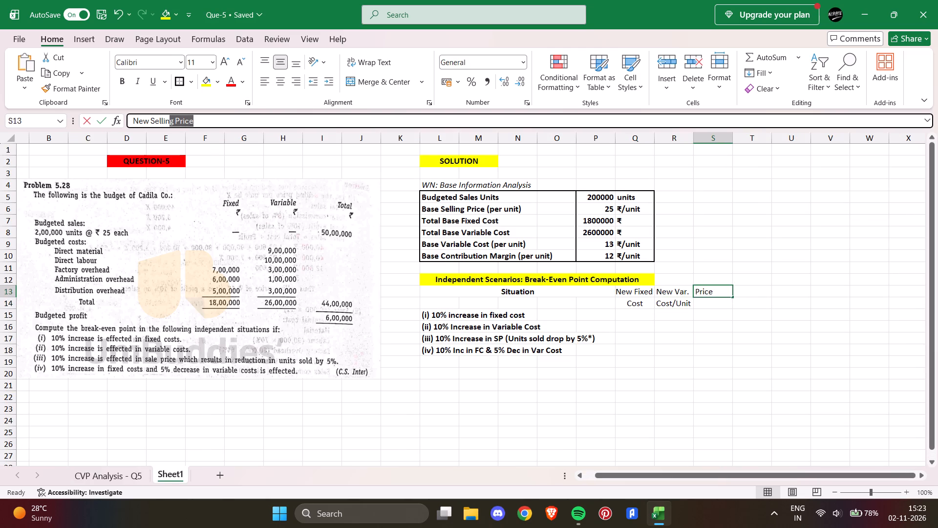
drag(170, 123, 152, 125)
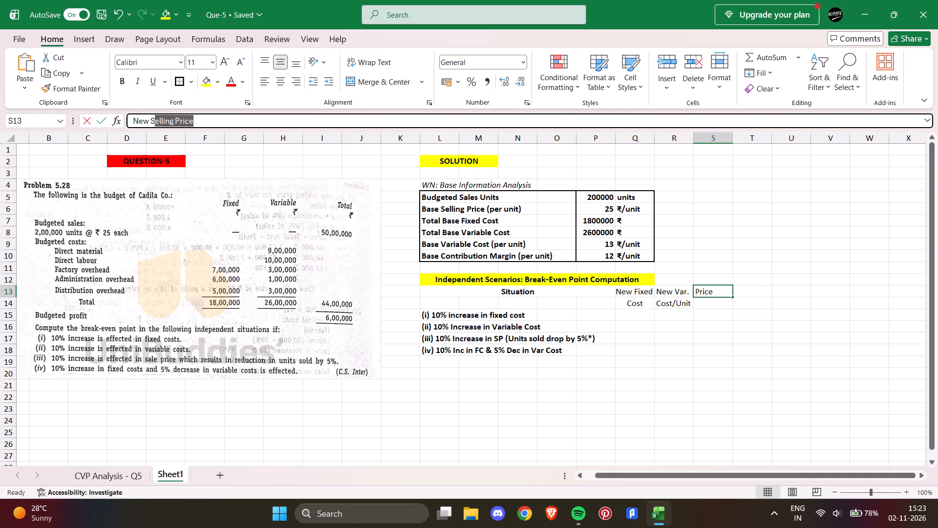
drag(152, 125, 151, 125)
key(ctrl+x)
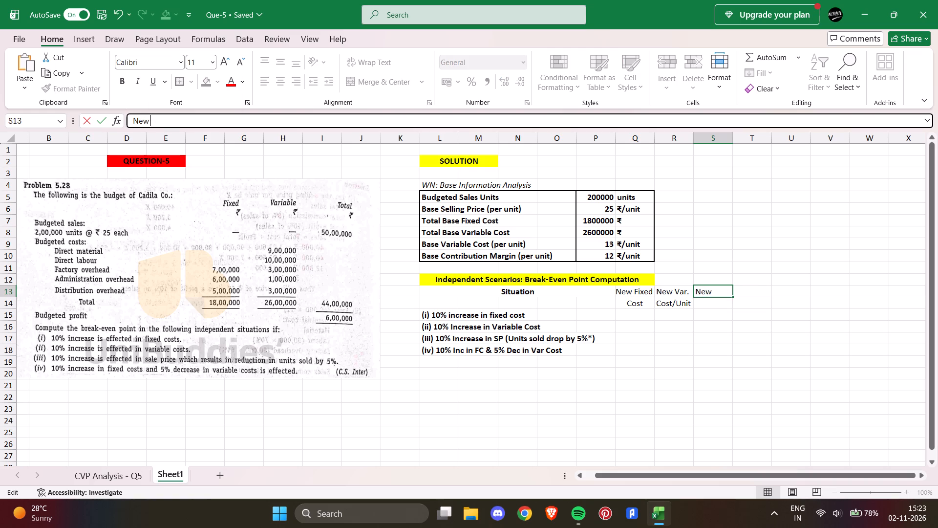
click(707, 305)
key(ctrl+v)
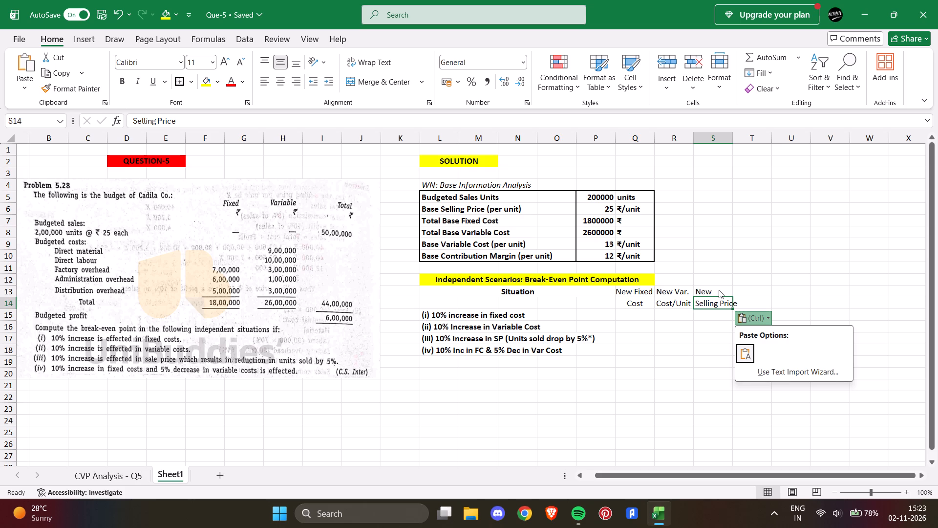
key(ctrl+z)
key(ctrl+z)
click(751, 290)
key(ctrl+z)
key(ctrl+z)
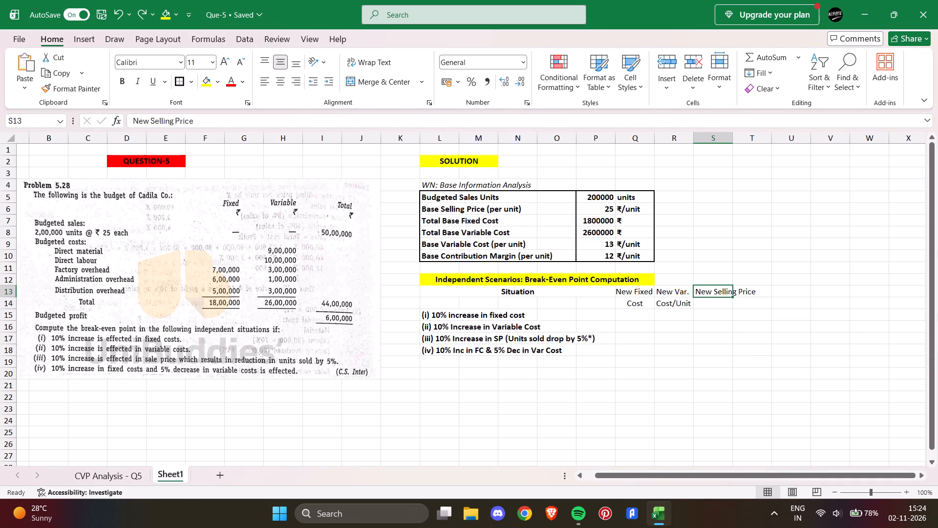
Move only the word "Price" from the S13 header into S14, leaving "New Selling" in S13.
drag(220, 126, 179, 126)
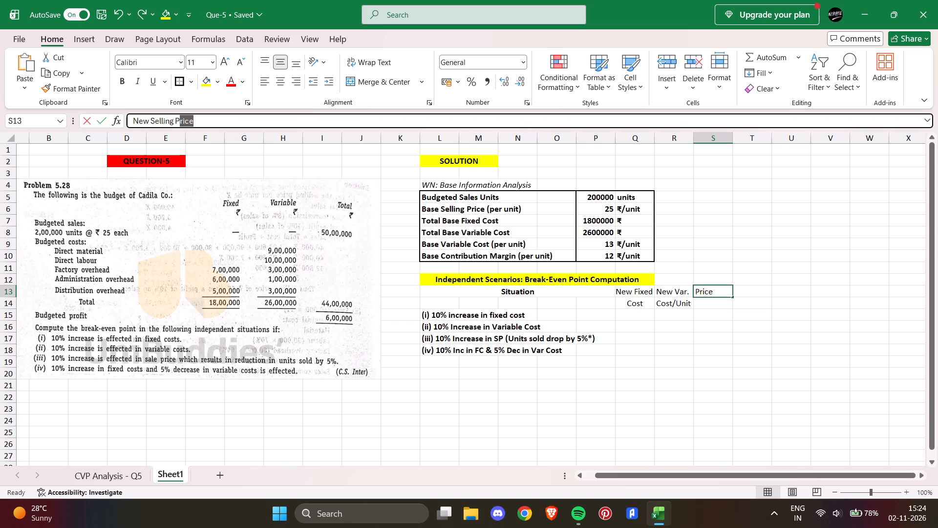
drag(179, 126, 177, 126)
key(ctrl+x)
click(708, 307)
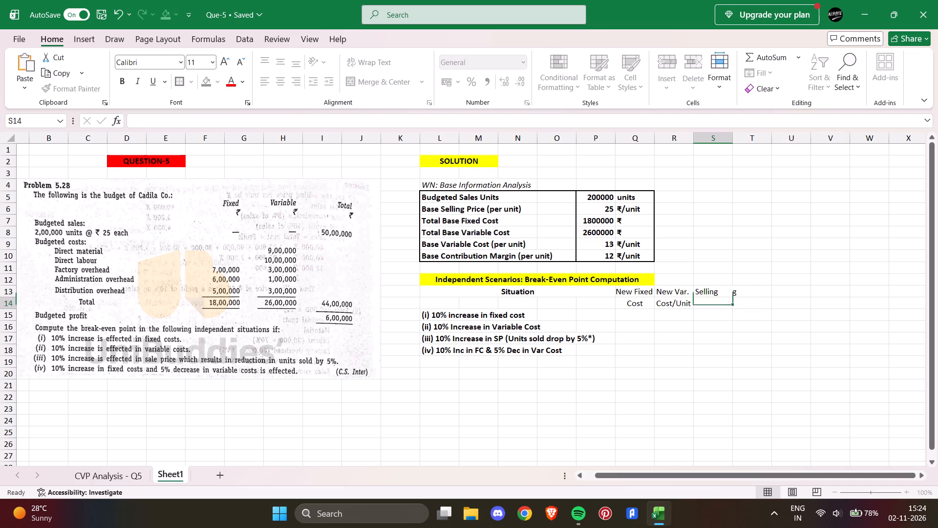
key(ctrl+v)
Set the font size of the "New Selling" header in S13 to 9.
click(717, 293)
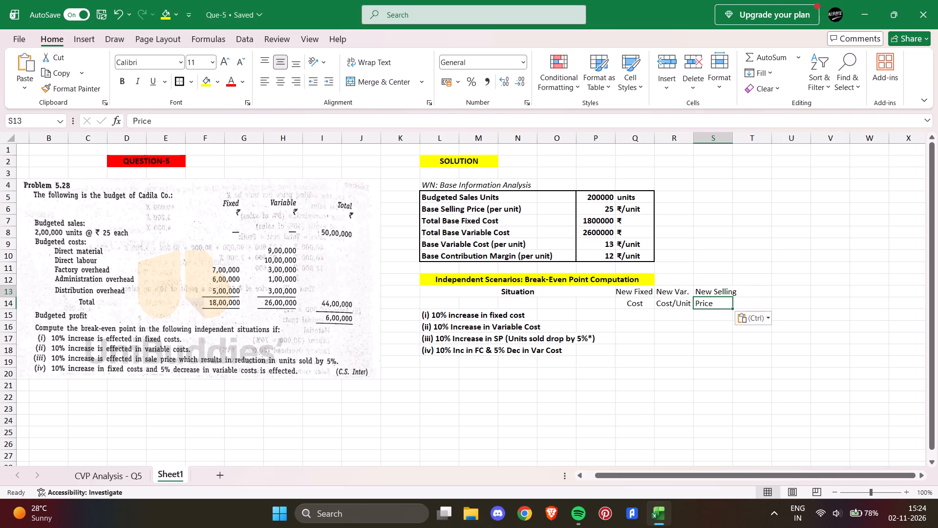
click(210, 63)
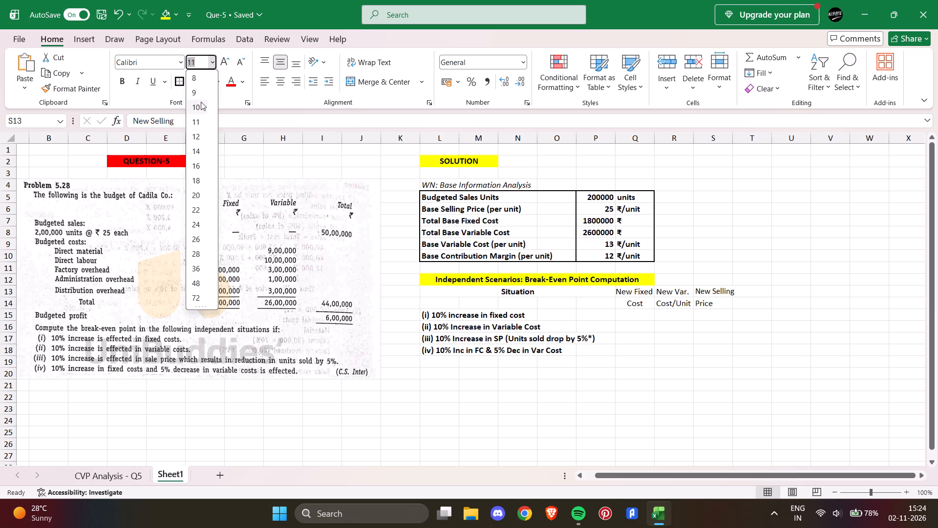
click(200, 95)
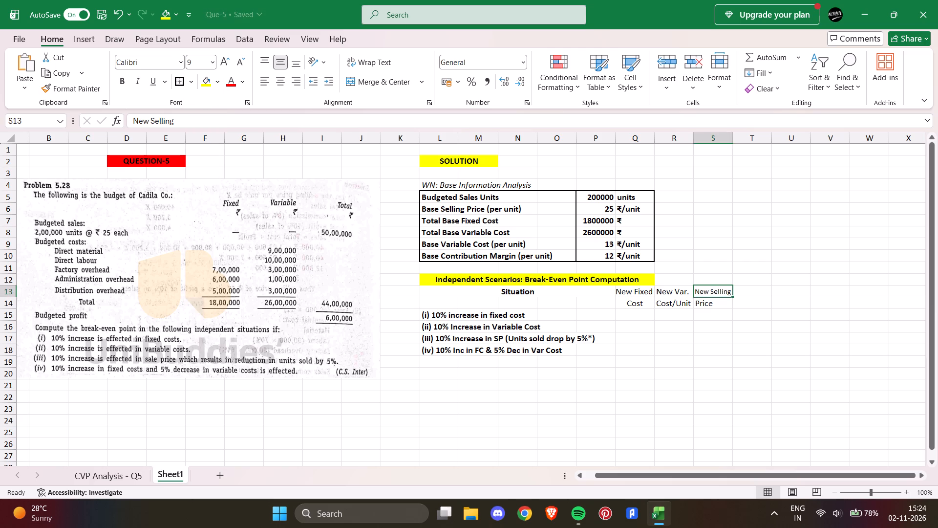
Make the column headers in Q13:S14 bold and centre them horizontally, keeping middle vertical alignment.
drag(622, 292, 714, 305)
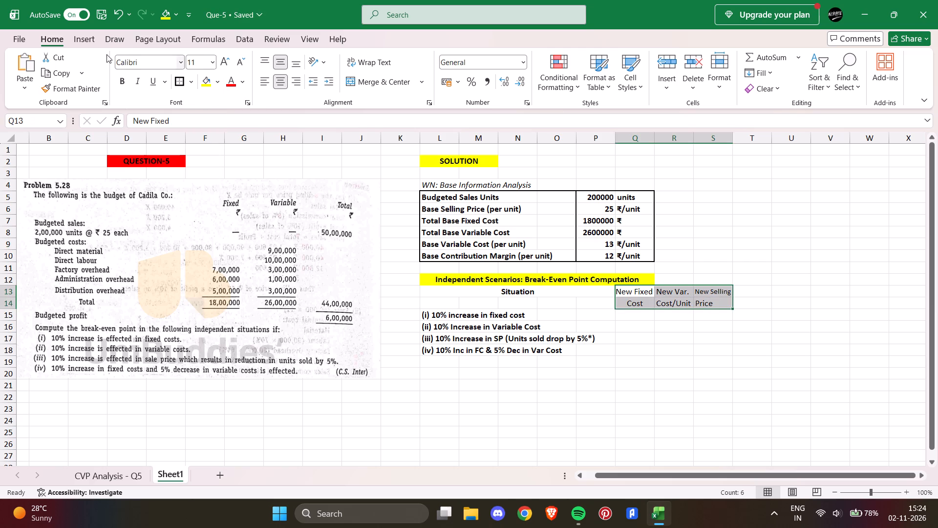
click(121, 81)
double_click(278, 82)
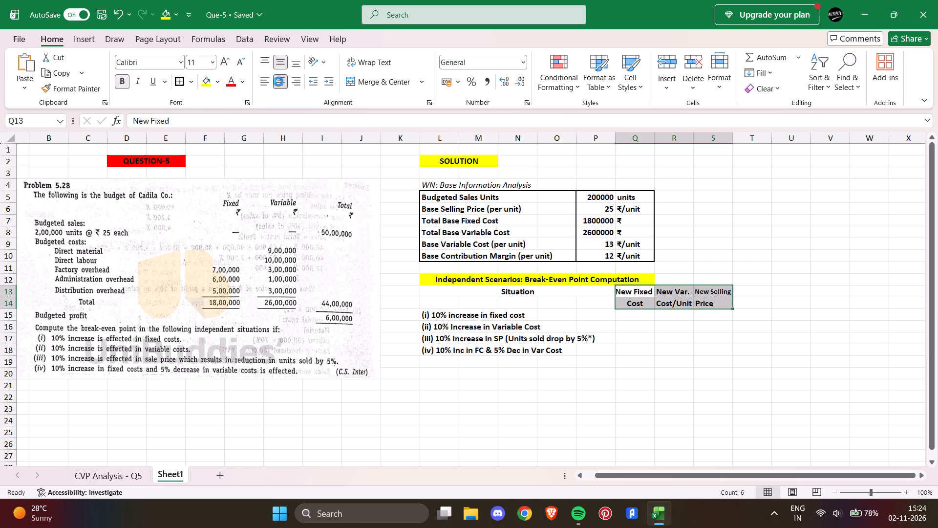
double_click(283, 61)
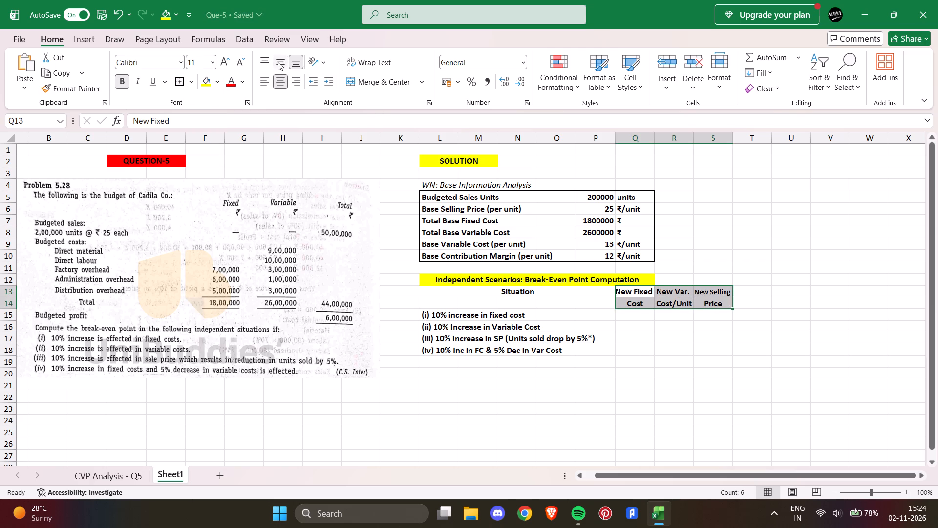
click(277, 62)
click(693, 334)
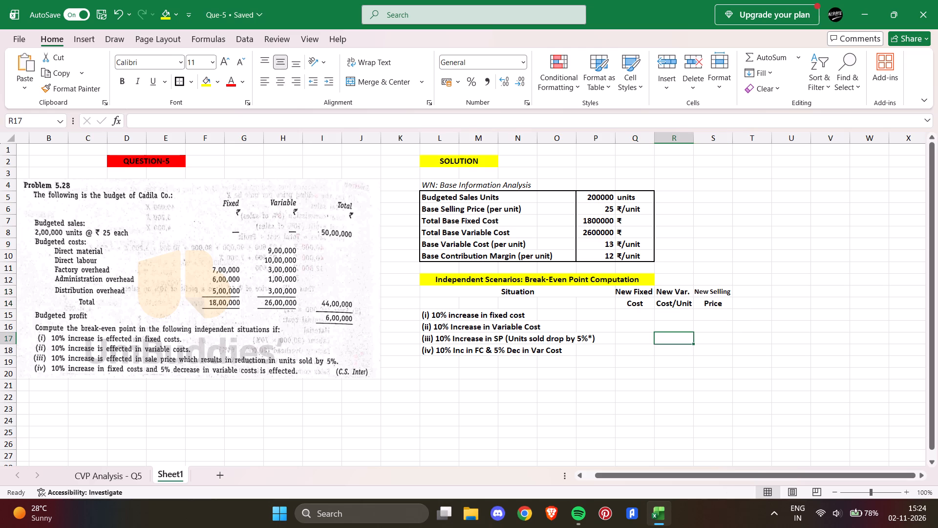
Enter the shortened contribution-per-unit header on Sheet1 as "New Cont." in T13 and "/Unit" in T14, using CVP Analysis - Q5 as reference.
click(746, 293)
click(132, 471)
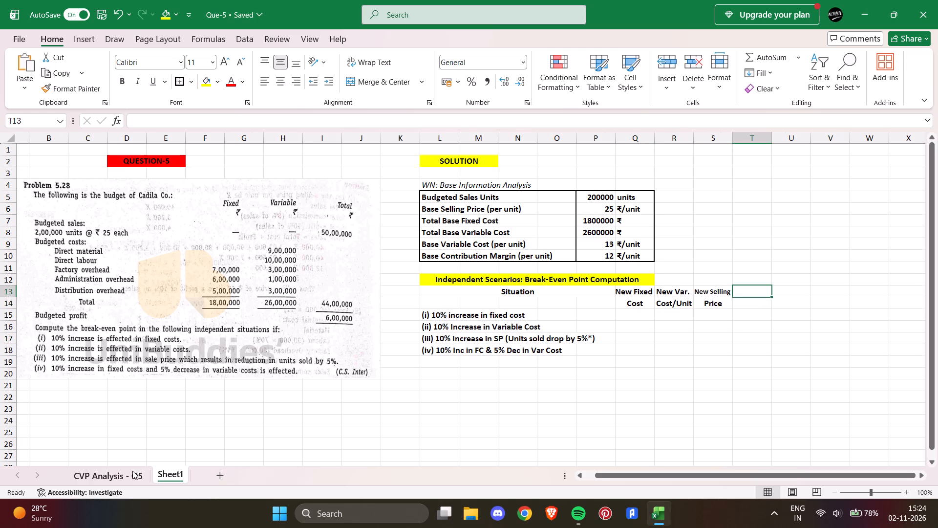
click(532, 250)
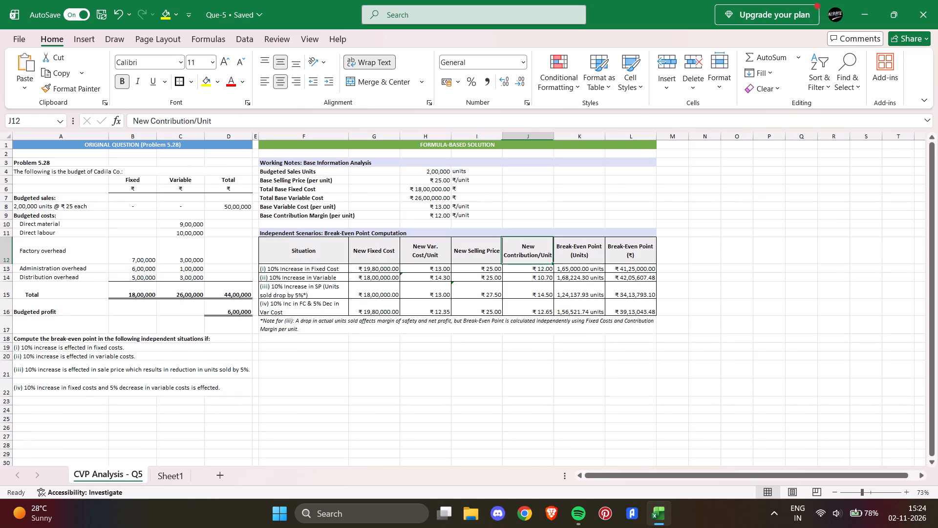
click(174, 481)
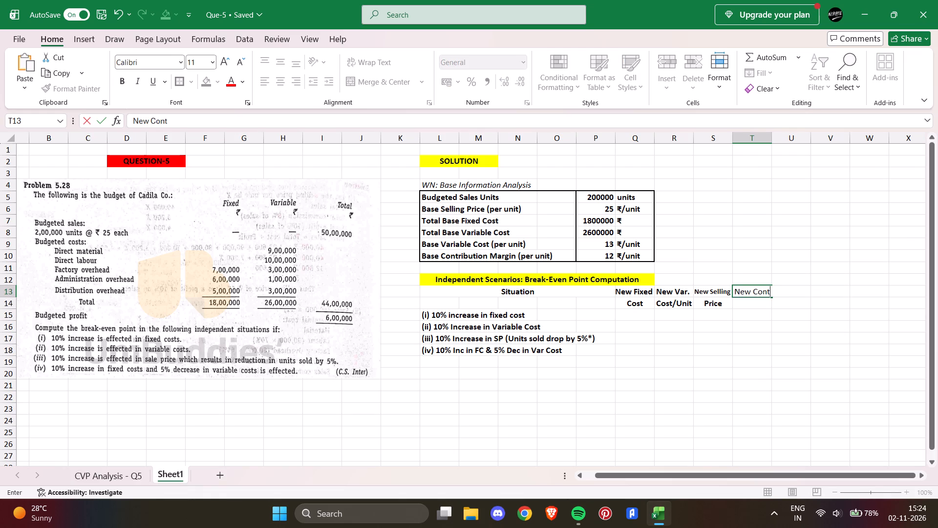
key(BackSpace)
key(period)
key(Return)
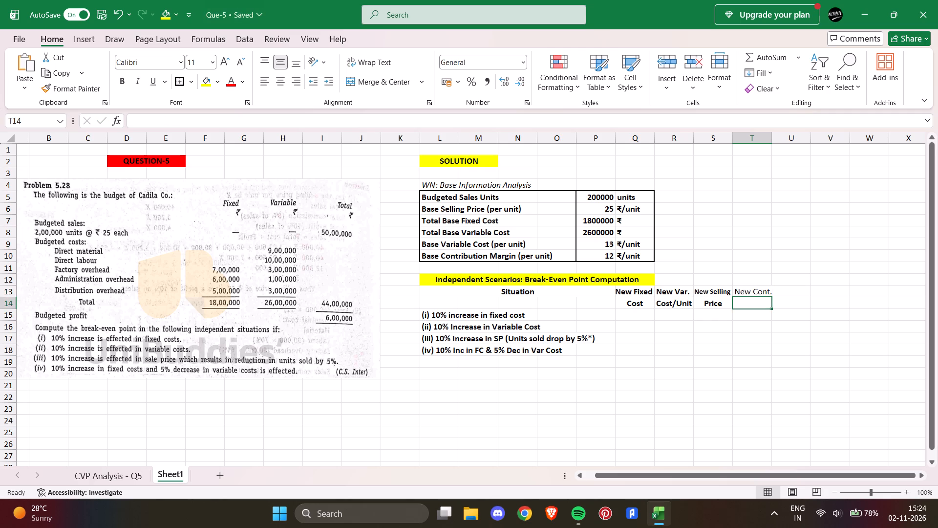
key(slash)
key(slash)
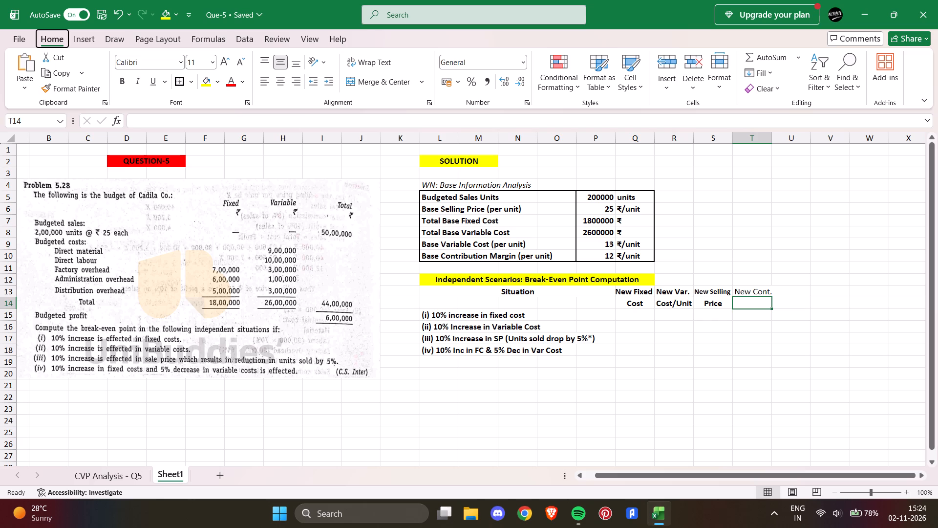
click(742, 302)
click(134, 120)
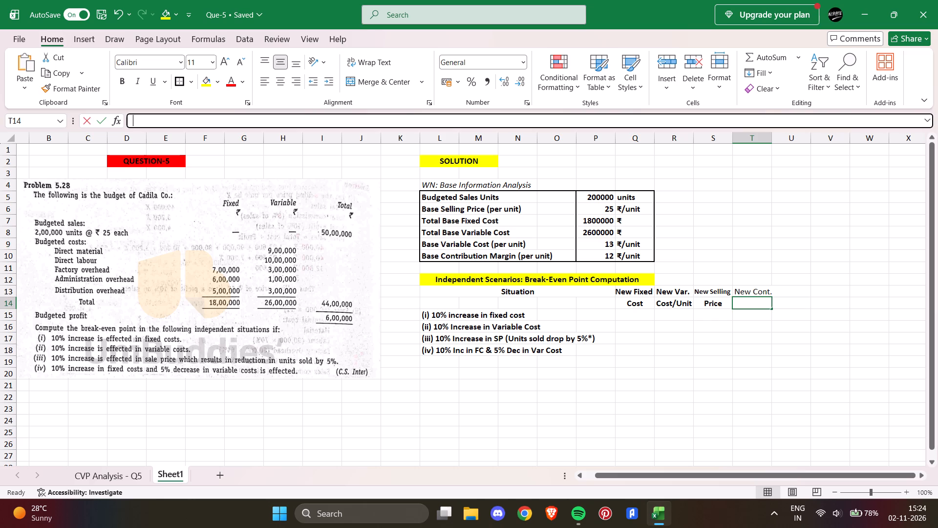
key(slash)
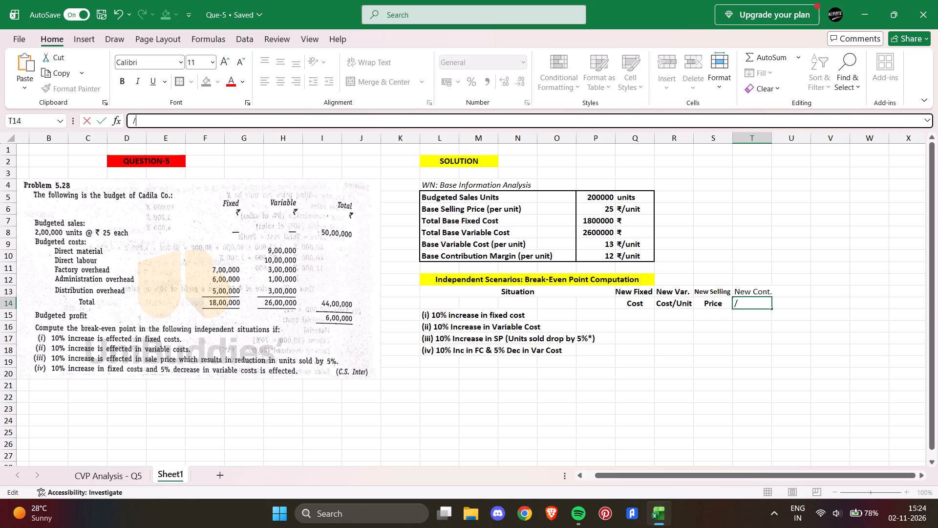
key(Return)
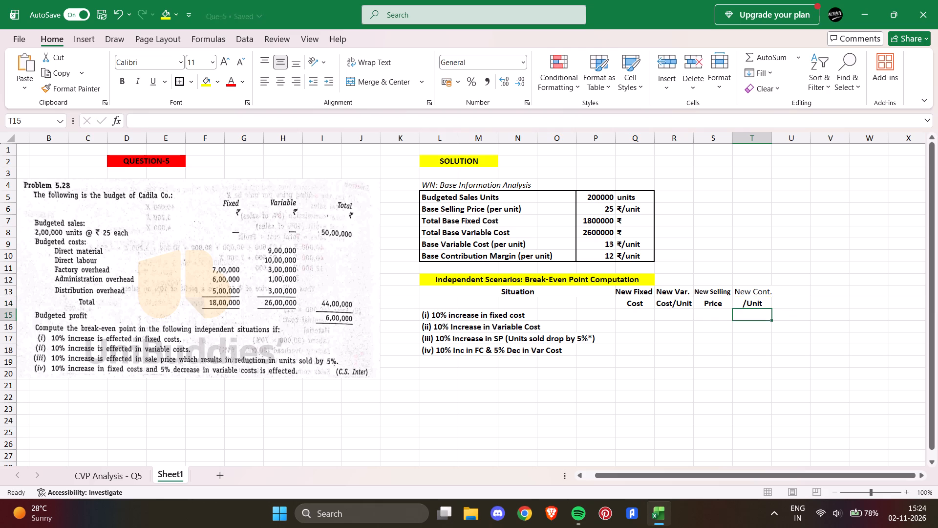
Make the "New Cont." header in T13 bold.
click(792, 295)
click(762, 291)
click(121, 82)
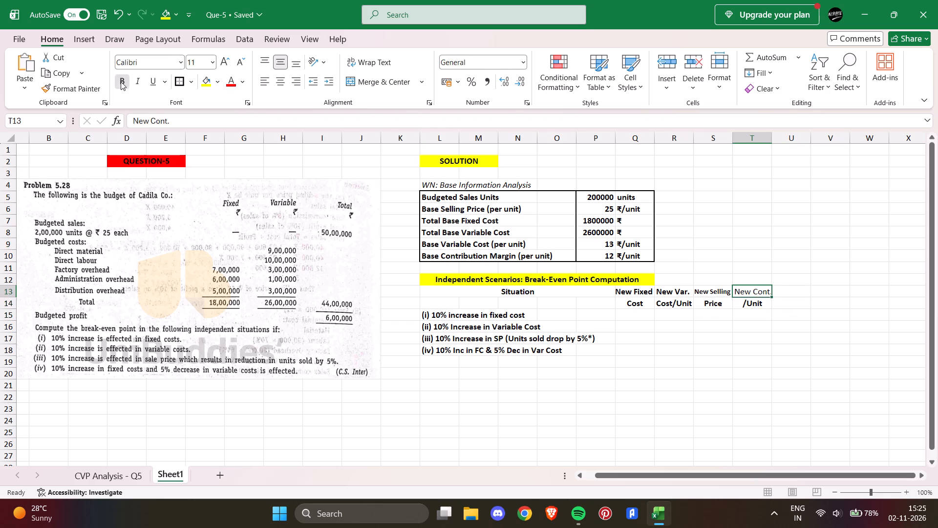
Copy the "Break-Even Point (Units)" header text from K12 of CVP Analysis - Q5 into U13 of Sheet1.
click(795, 290)
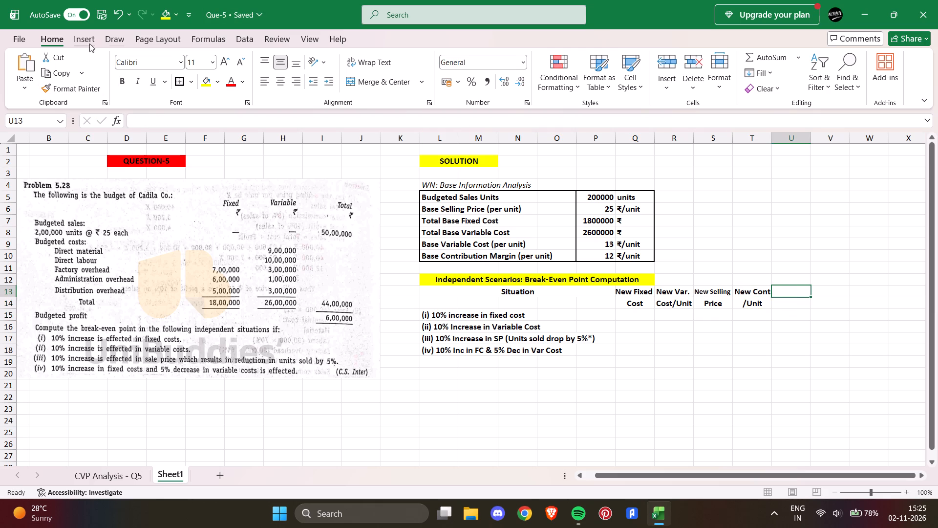
double_click(125, 83)
click(111, 477)
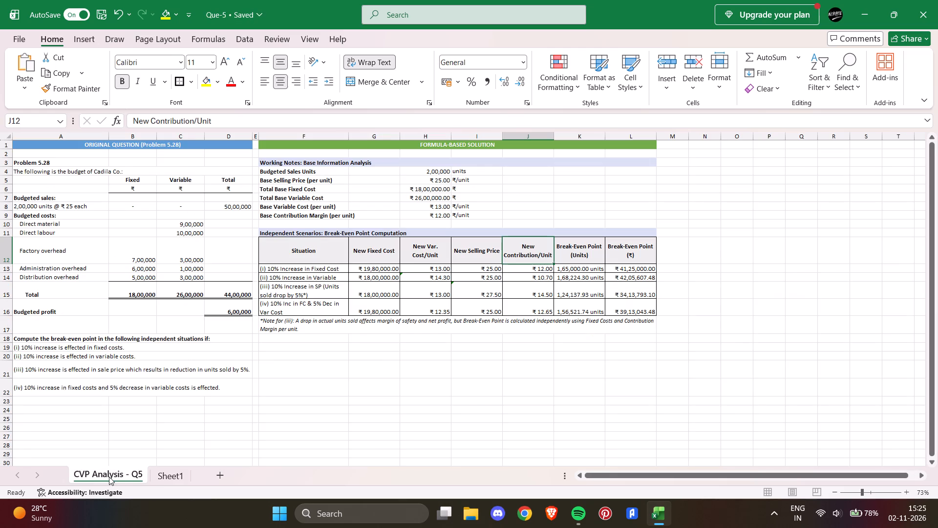
click(592, 251)
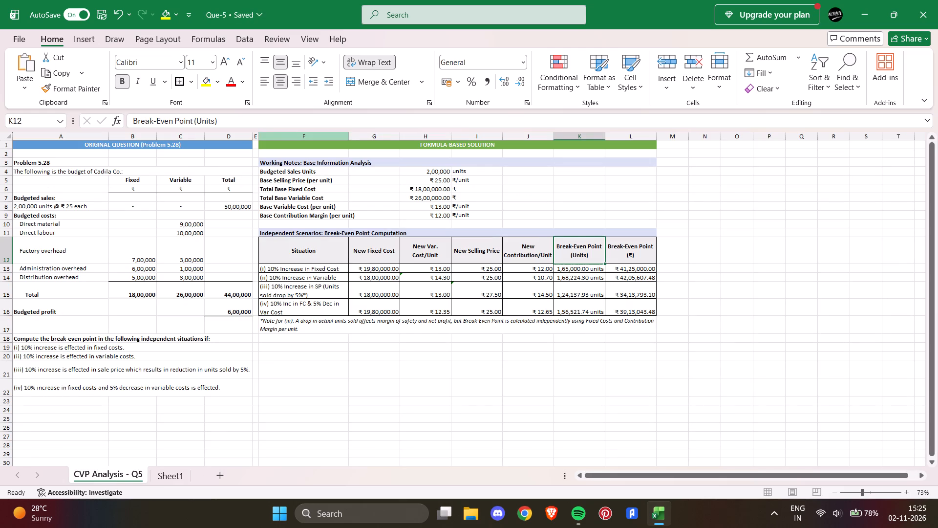
drag(234, 117, 113, 116)
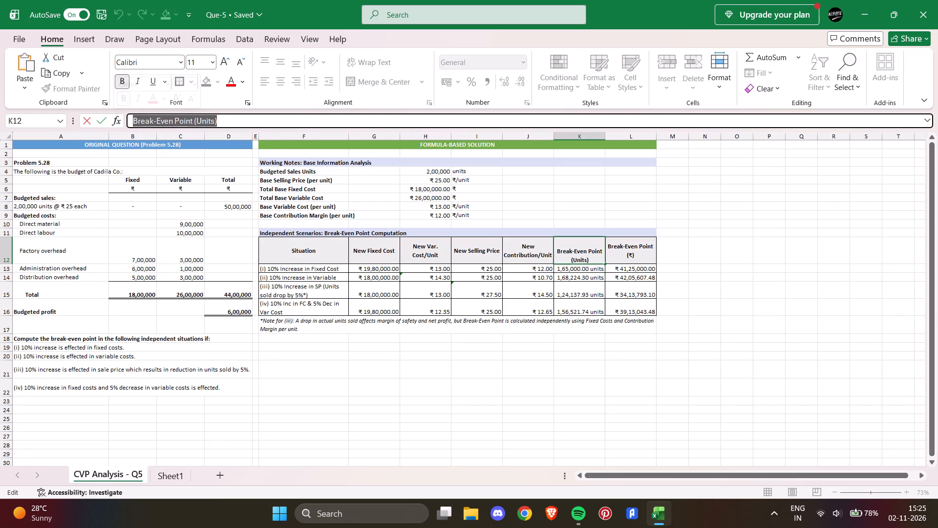
key(ctrl+c)
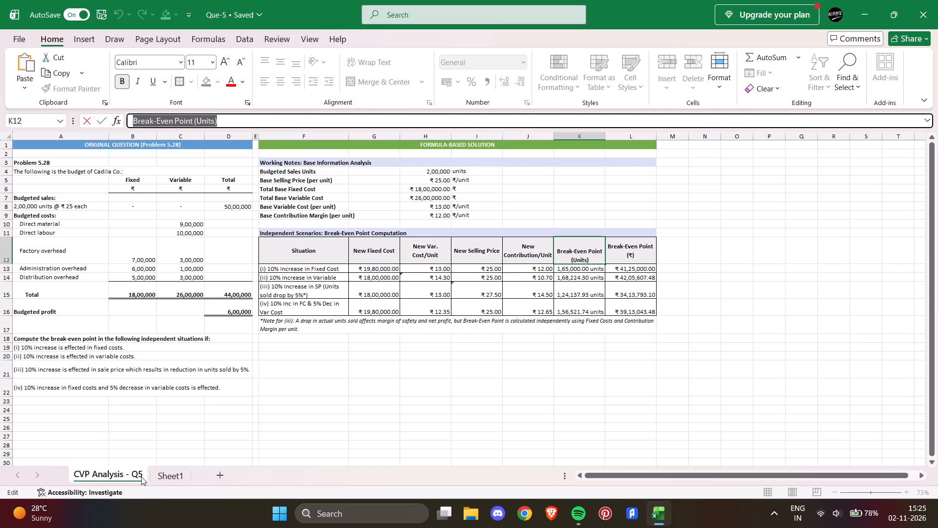
click(163, 472)
key(ctrl+v)
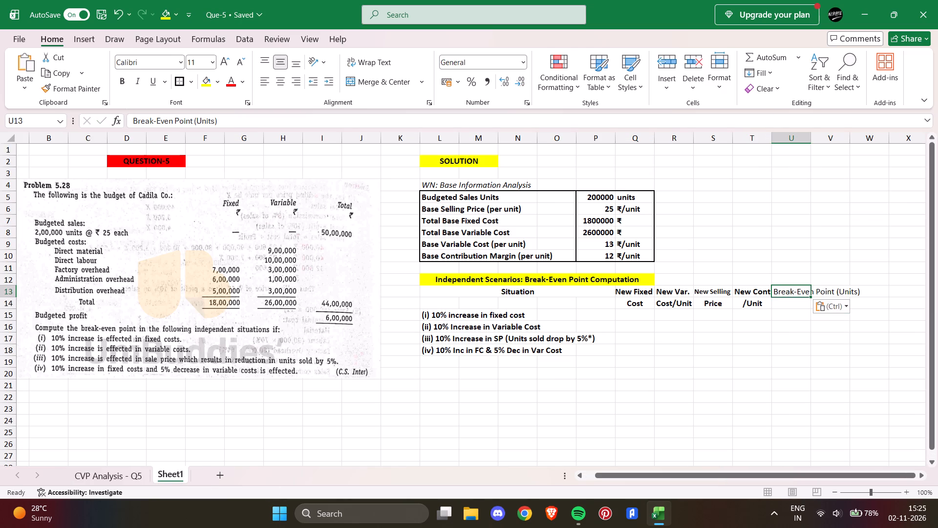
Move "Point (Units)" from the U13 header down into U14, leaving "Break-Even" in U13.
drag(231, 126, 175, 126)
key(ctrl+x)
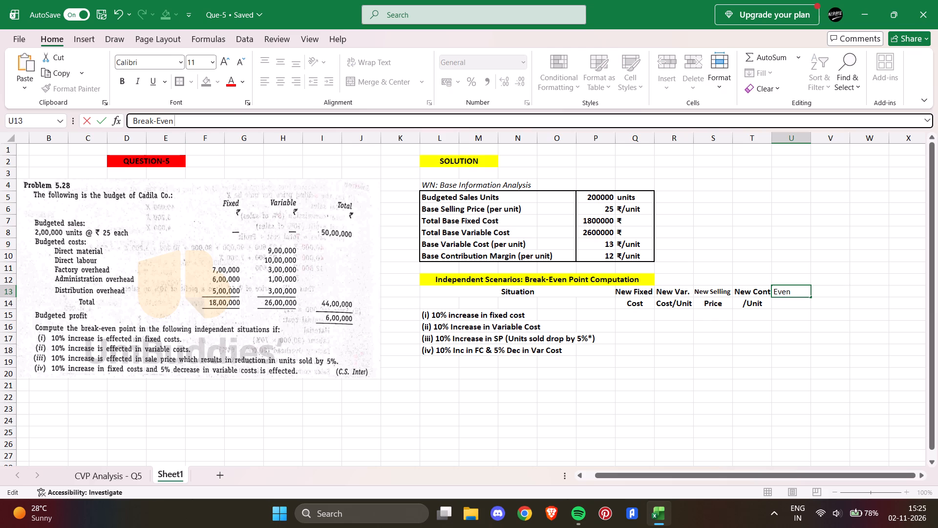
click(789, 303)
key(ctrl+v)
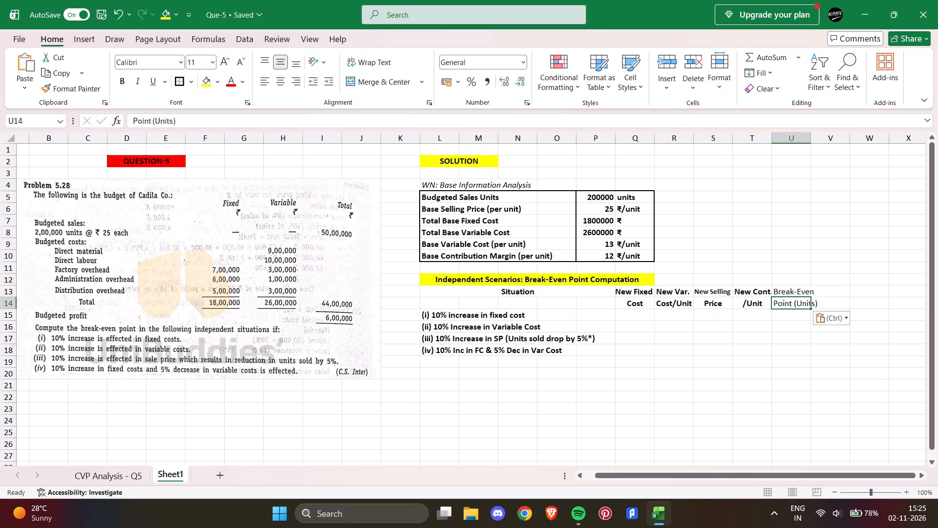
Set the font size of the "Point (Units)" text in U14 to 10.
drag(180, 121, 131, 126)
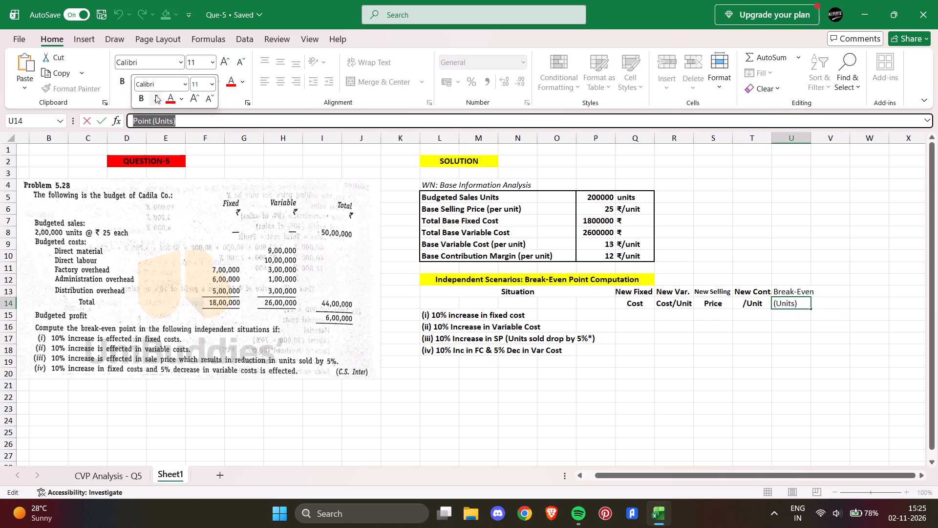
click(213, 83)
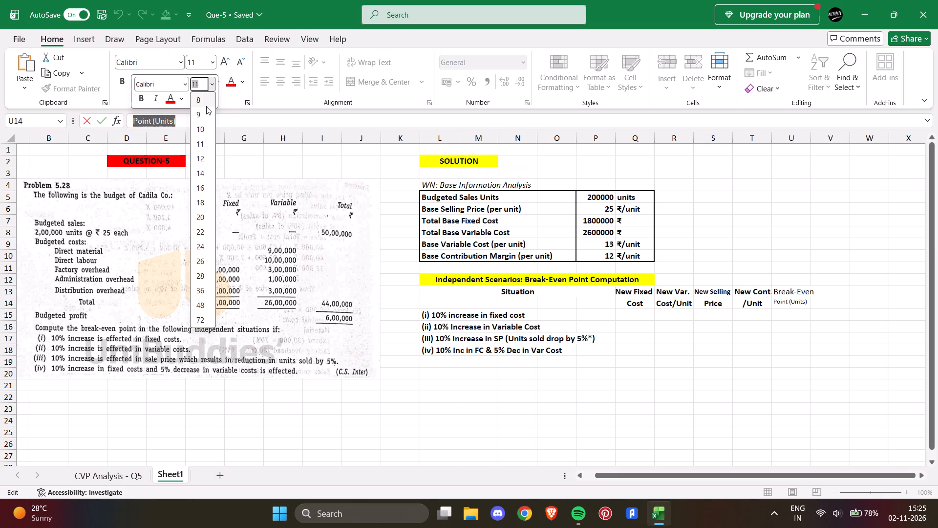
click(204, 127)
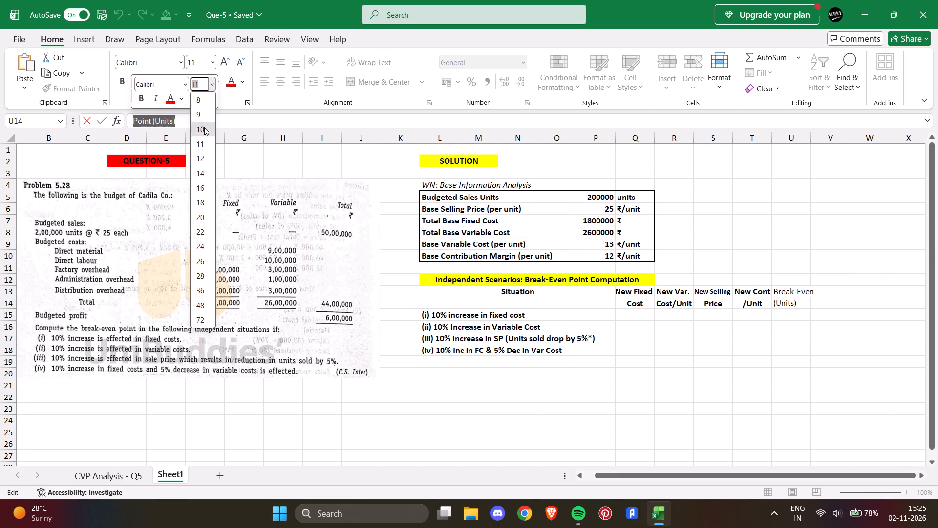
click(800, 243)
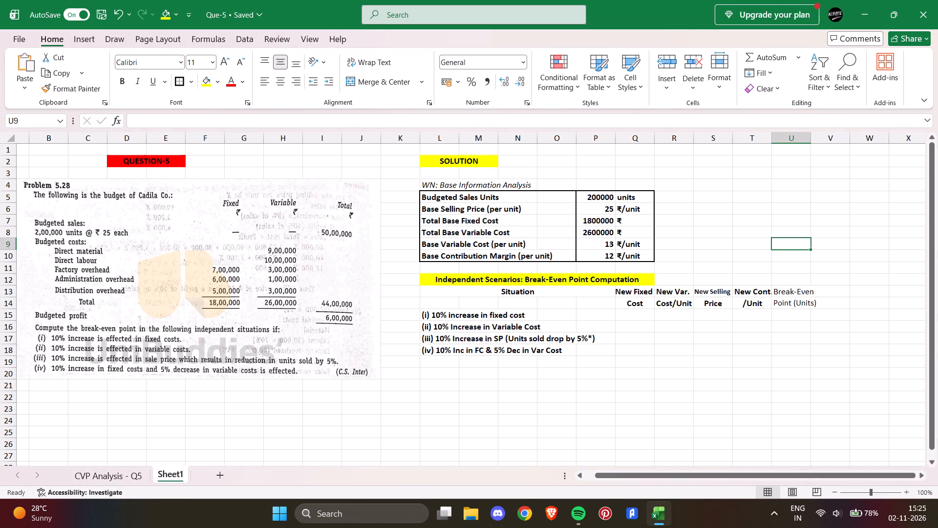
Set the font size of both header cells, "Break-Even" in U13 and "Point (Units)" in U14, to 9.
click(804, 292)
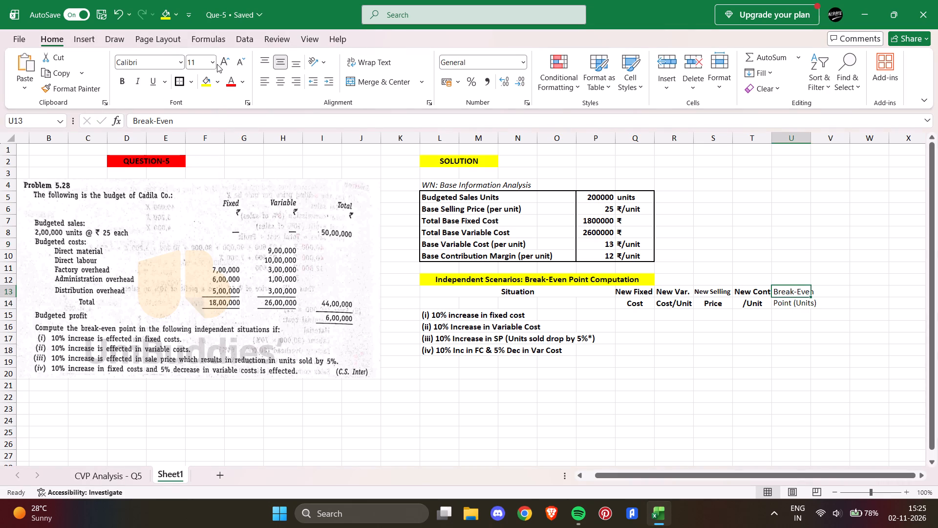
click(213, 61)
click(202, 93)
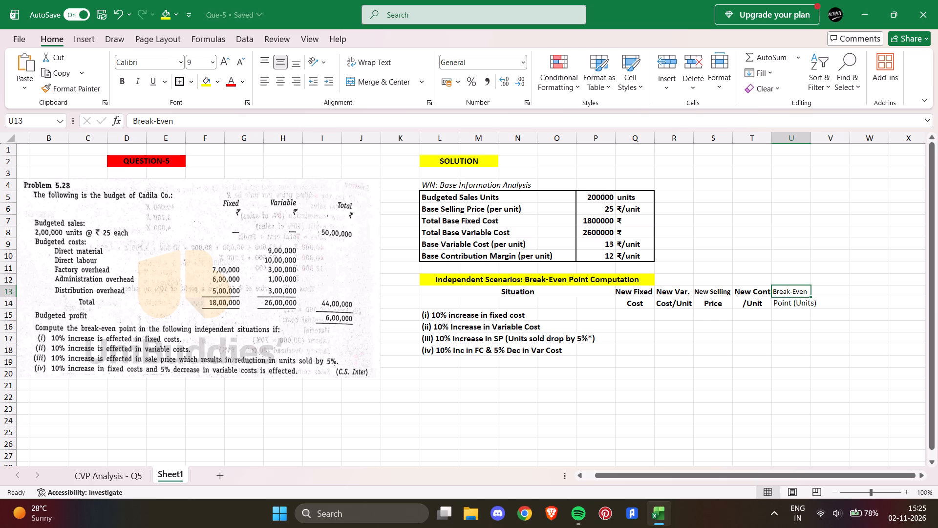
click(798, 305)
click(213, 60)
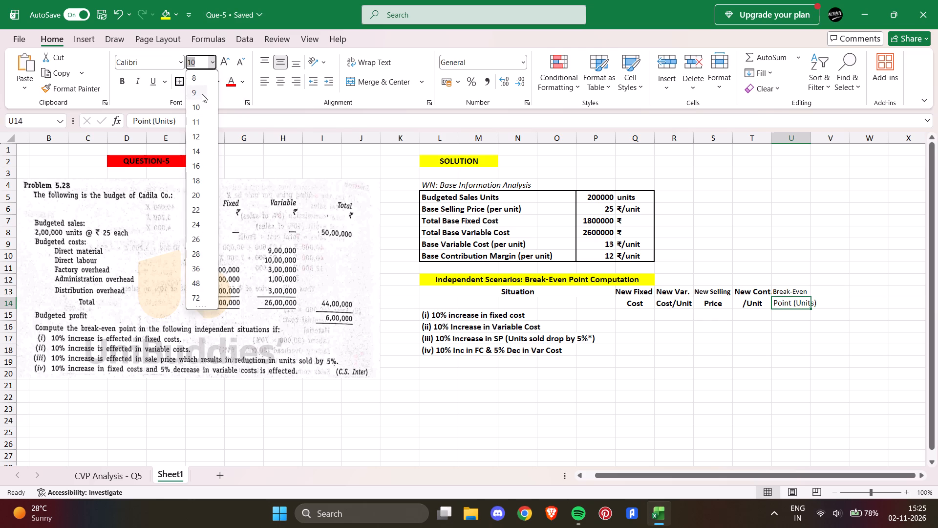
click(202, 94)
Copy the "Break-Even Point (₹)" header text from L12 of CVP Analysis - Q5 into V13 of Sheet1.
click(823, 291)
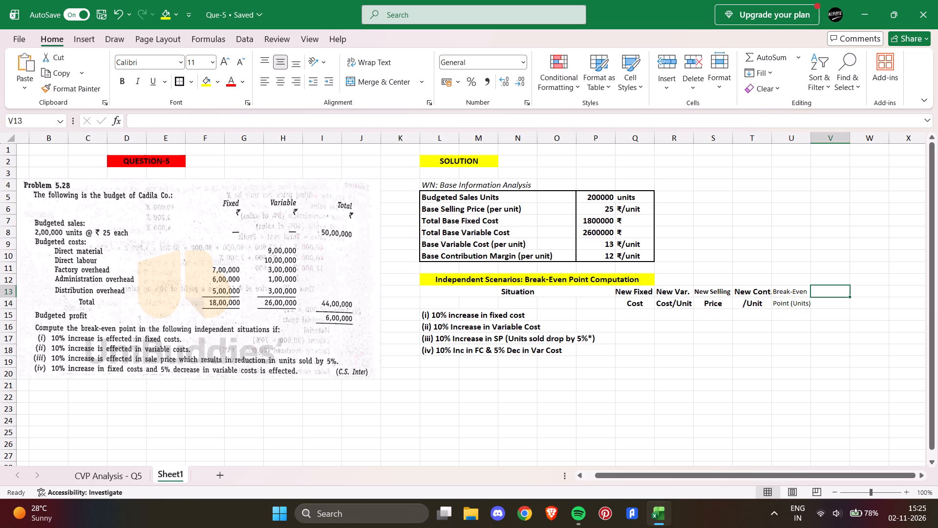
click(117, 475)
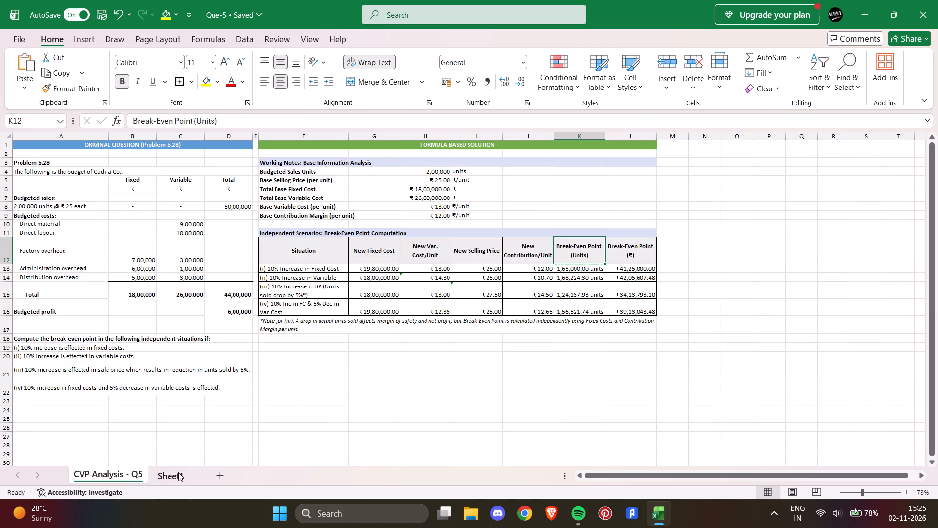
click(639, 255)
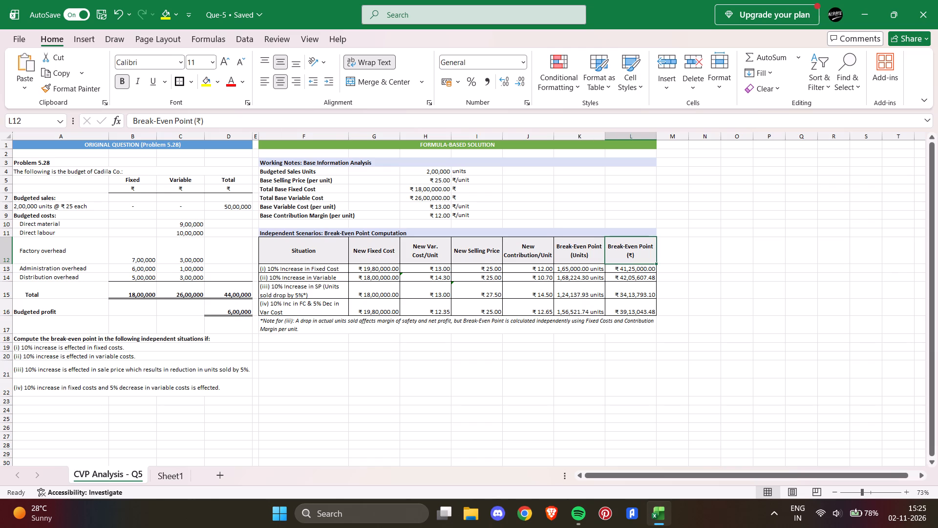
drag(235, 120, 112, 117)
key(ctrl+c)
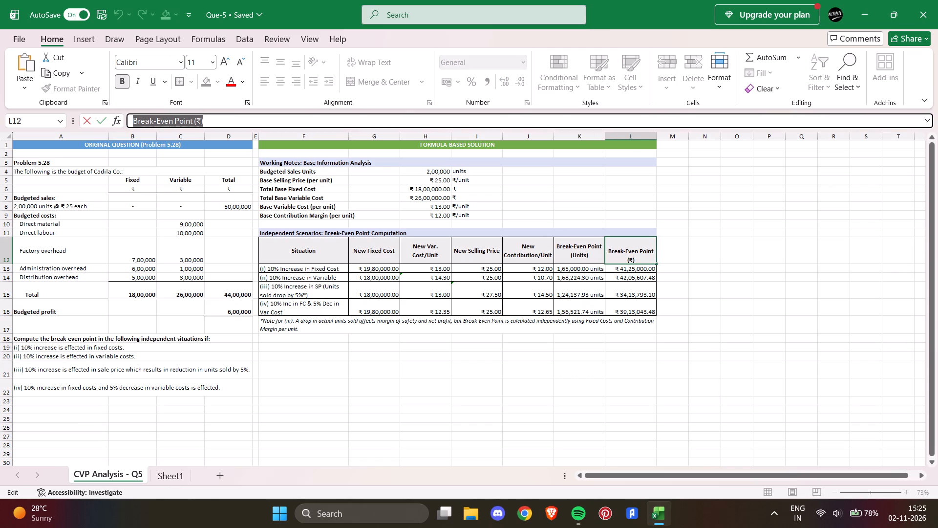
click(167, 483)
key(ctrl+v)
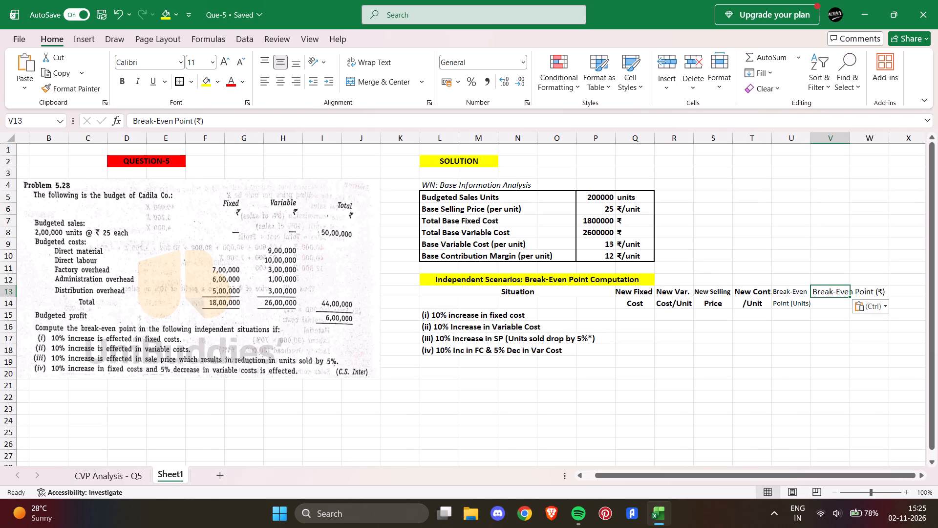
Move "Point (₹)" from the V13 header down into V14, leaving "Break-Even" in V13.
drag(220, 124, 176, 122)
key(ctrl+x)
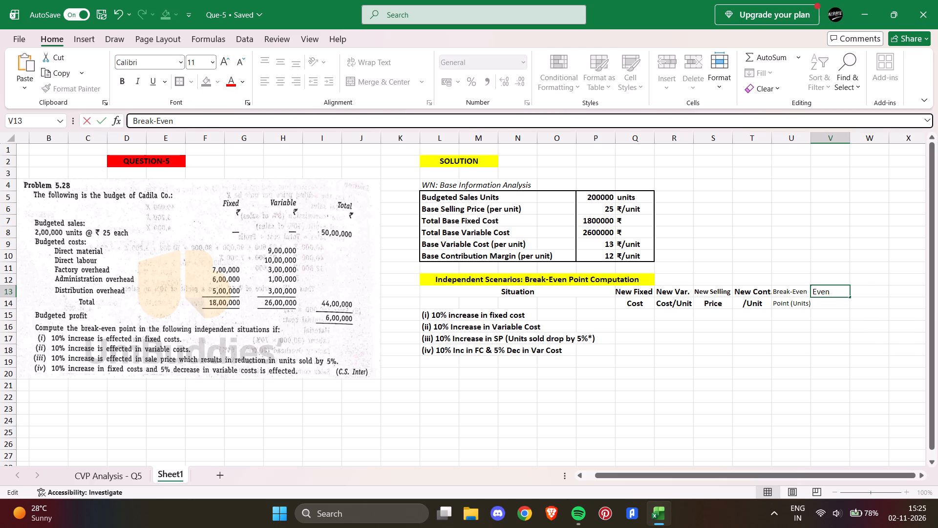
click(825, 305)
key(ctrl+v)
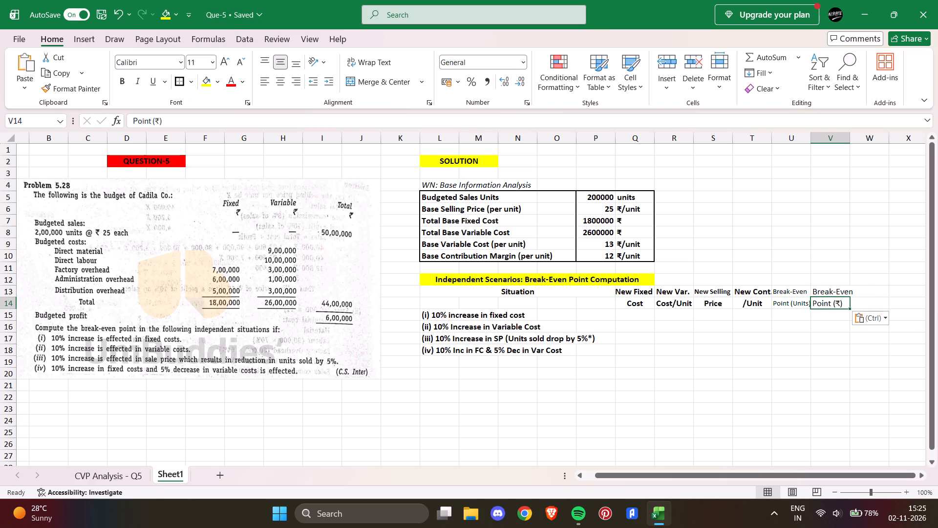
Set the font size of the "Break-Even" header in V13 to 9.
click(833, 292)
click(213, 61)
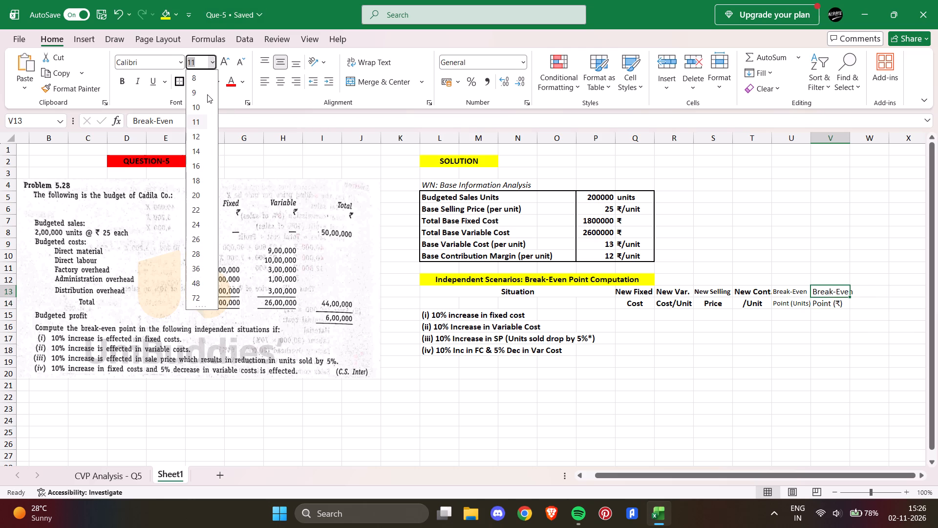
click(201, 92)
Make the break-even point headers for units and ₹ in U13:V14 bold.
drag(778, 288, 831, 307)
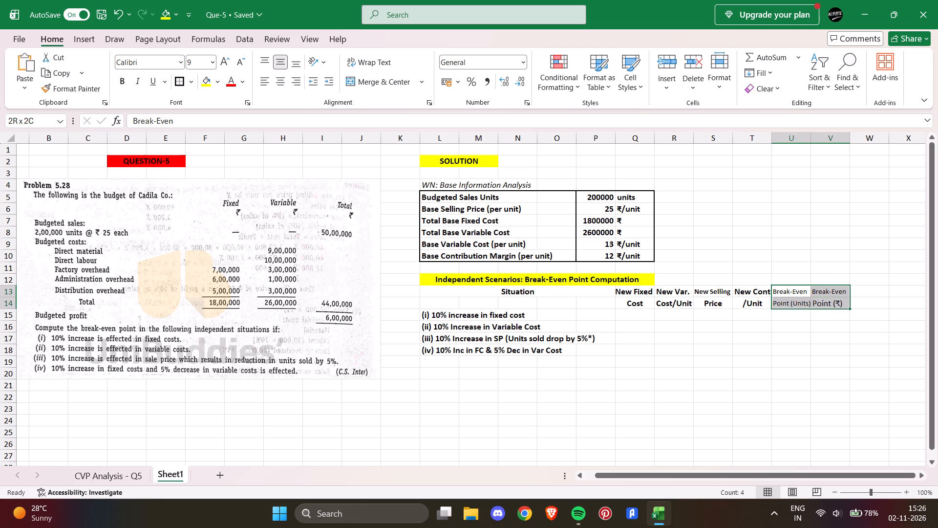
drag(831, 307, 838, 305)
click(123, 87)
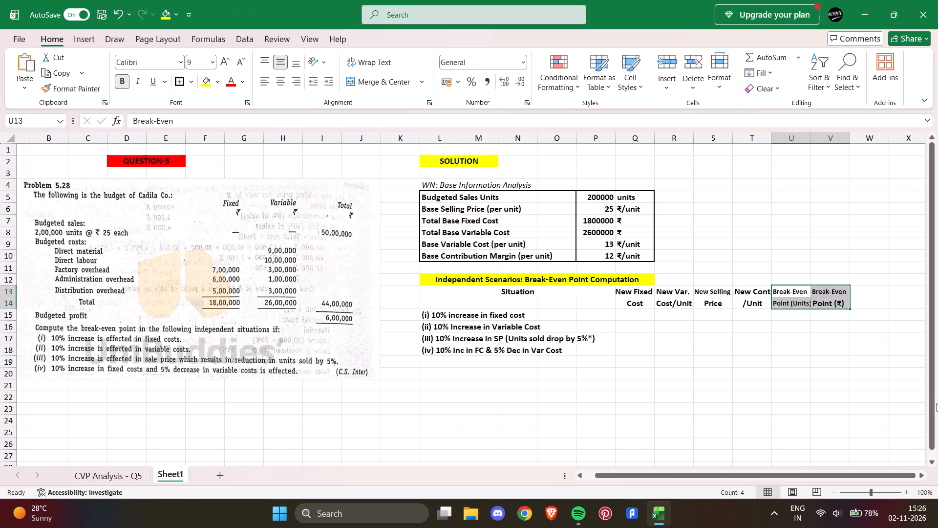
click(757, 318)
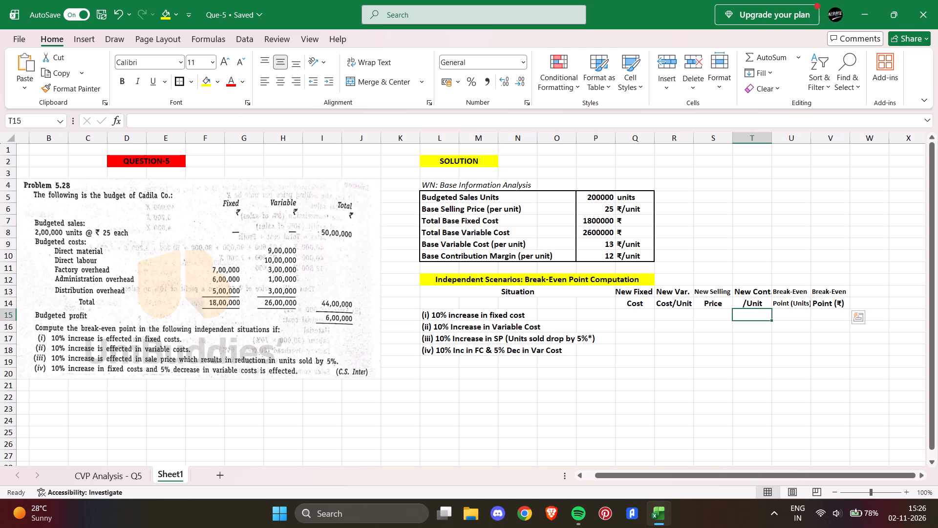
Copy the four New Fixed Cost cells G13:G16 from CVP Analysis - Q5 into Q15:Q18 of Sheet1.
click(128, 467)
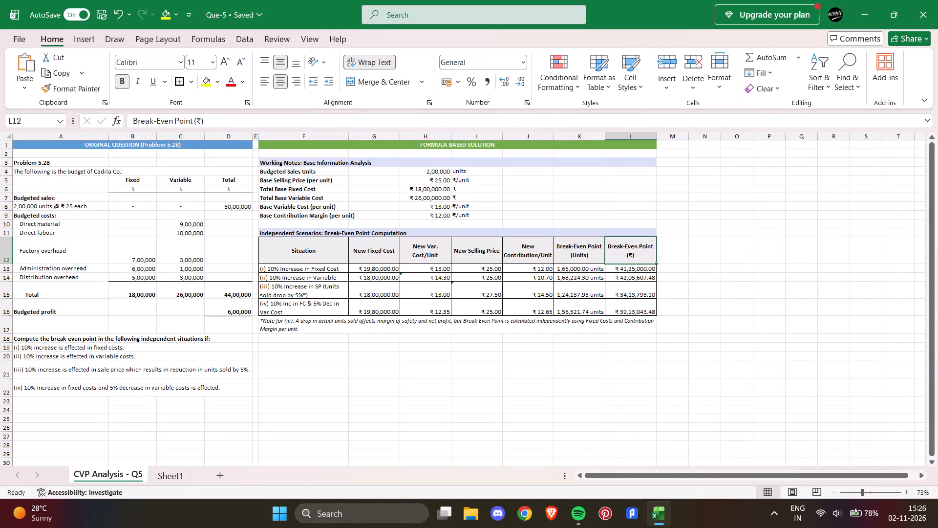
click(175, 474)
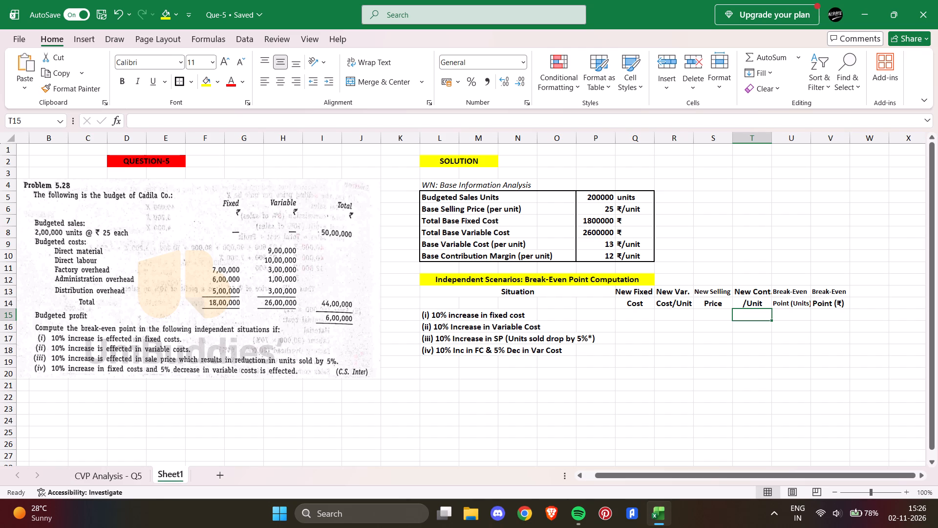
click(119, 476)
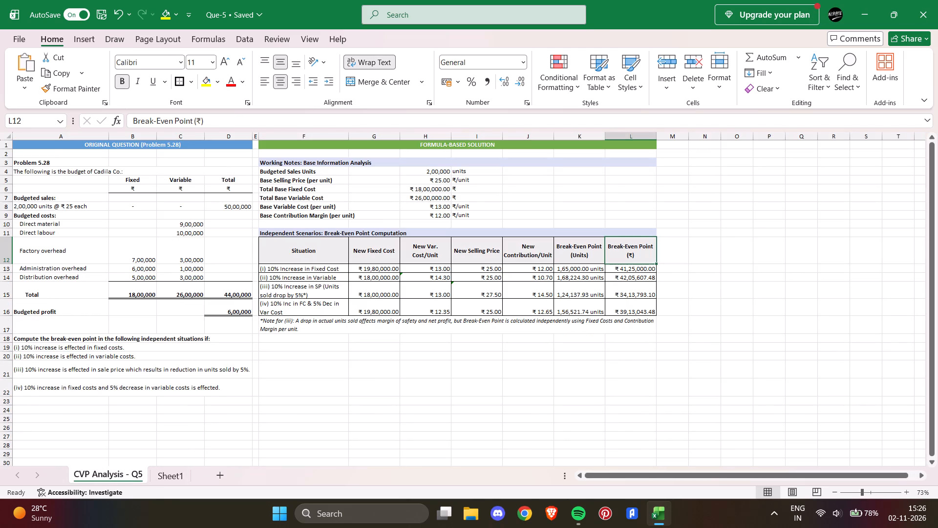
drag(367, 267, 370, 282)
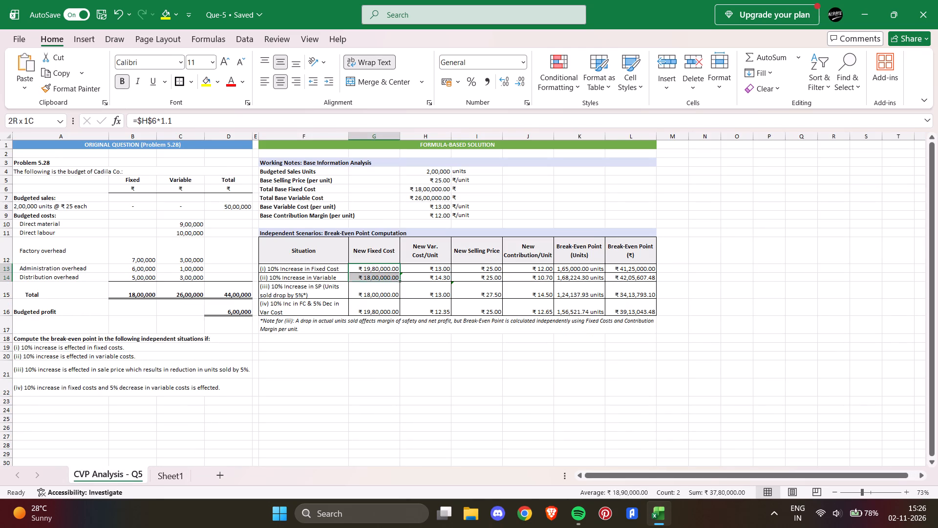
drag(370, 282, 375, 306)
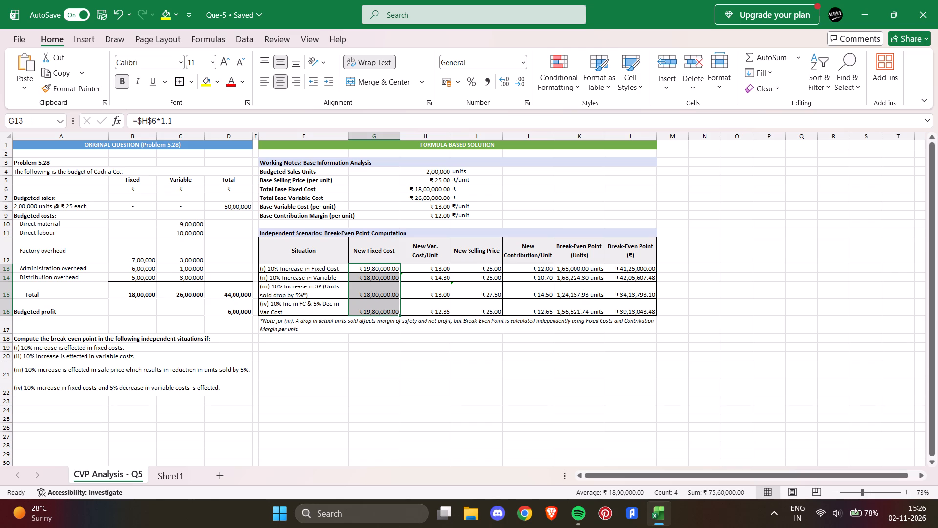
key(ctrl+c)
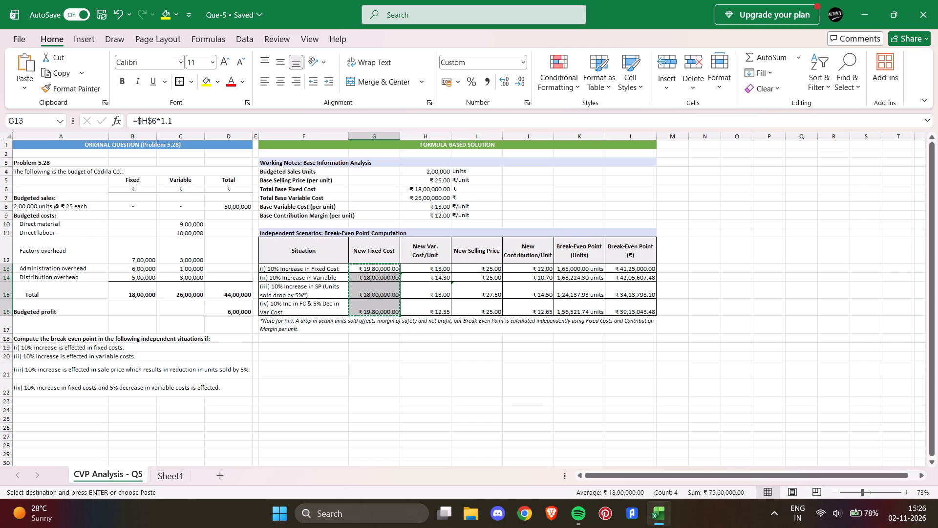
click(179, 475)
drag(627, 312, 630, 344)
key(ctrl+v)
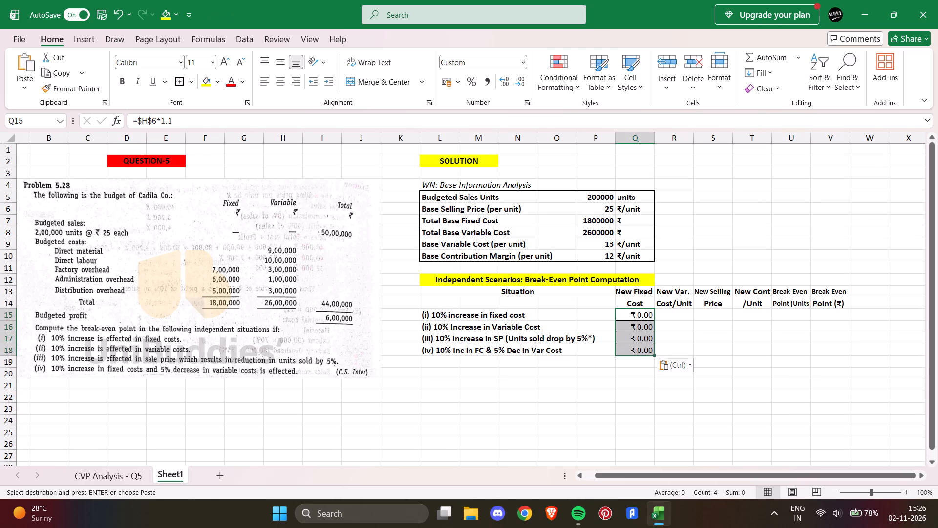
Change the number format of the pasted New Fixed Cost cells Q15:Q18 to General.
click(522, 60)
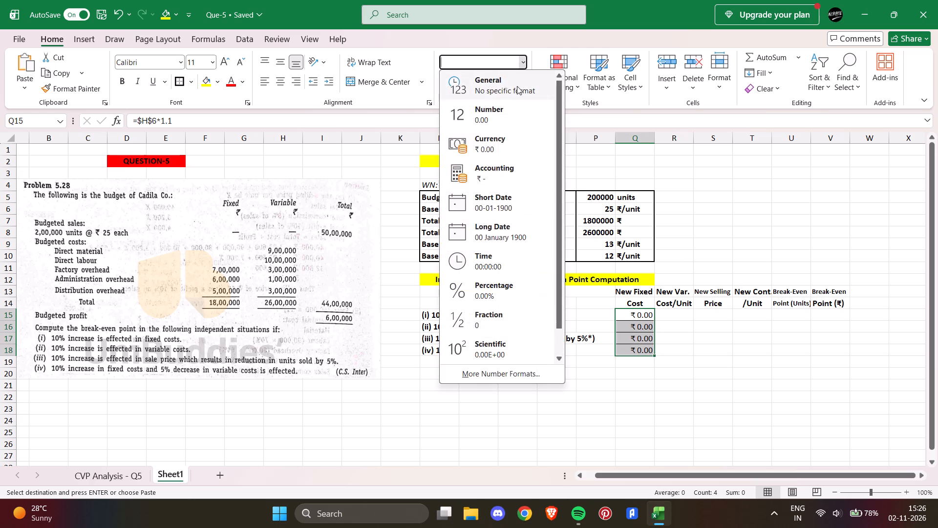
click(517, 86)
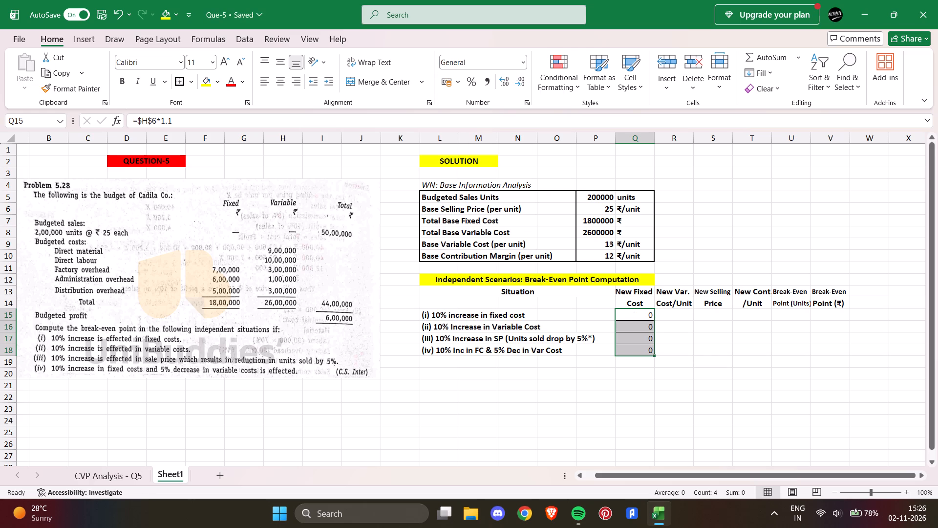
Replace the formula in Q15 with the New Fixed Cost value 1980000 for situation (i).
key(BackSpace)
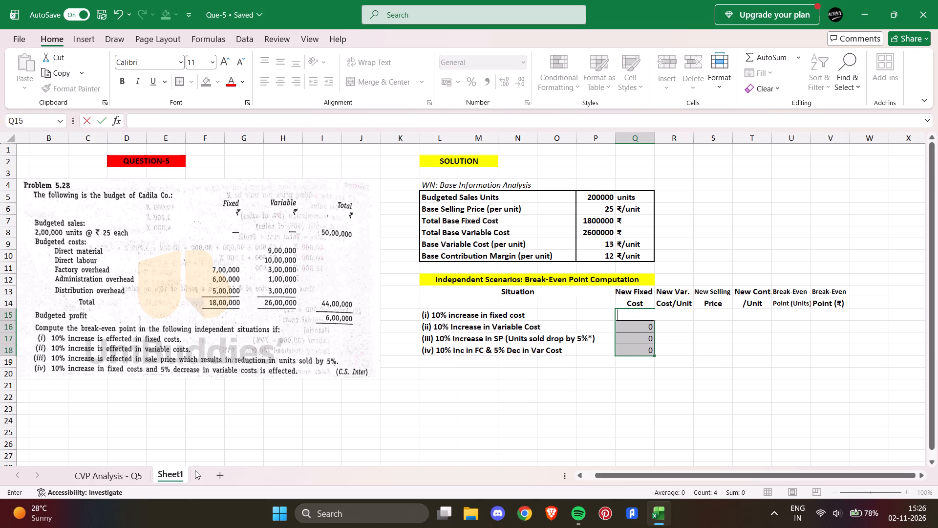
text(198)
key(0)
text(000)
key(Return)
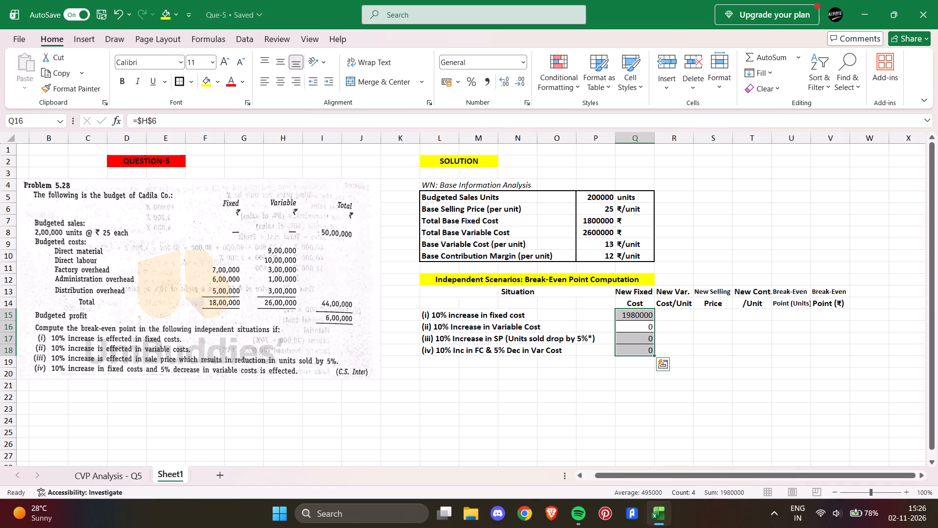
click(639, 402)
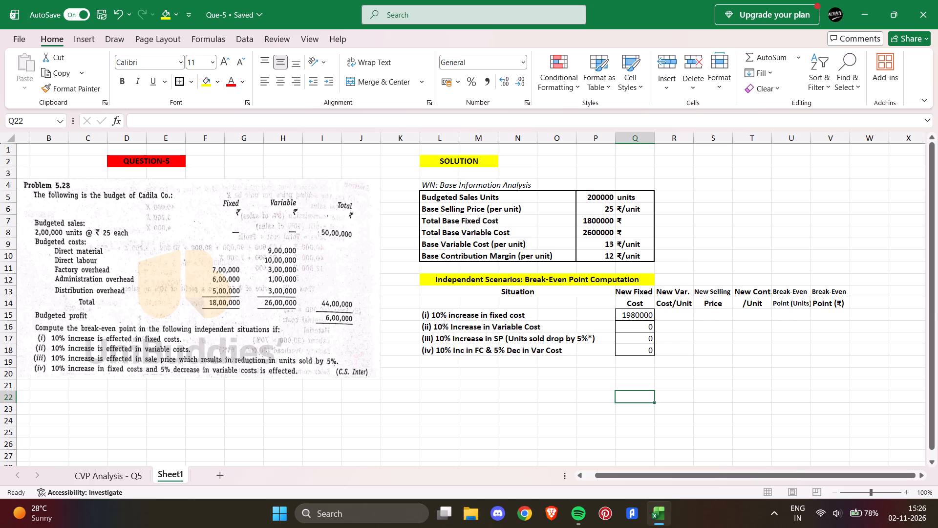
Copy the 1980000 fixed cost from Q15 into Q16, Q17 and Q18 for situations (ii) to (iv).
click(636, 315)
key(ctrl+c)
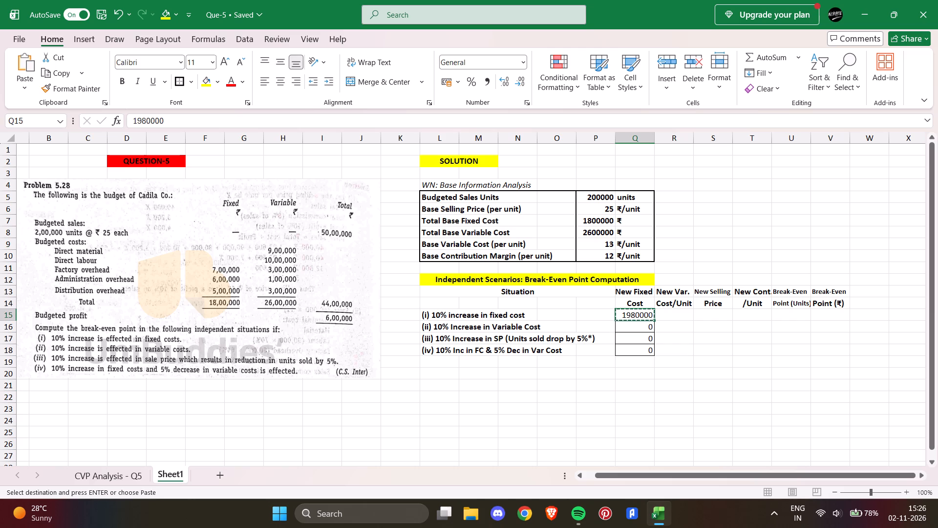
ctrl+click(634, 326)
key(ctrl+v)
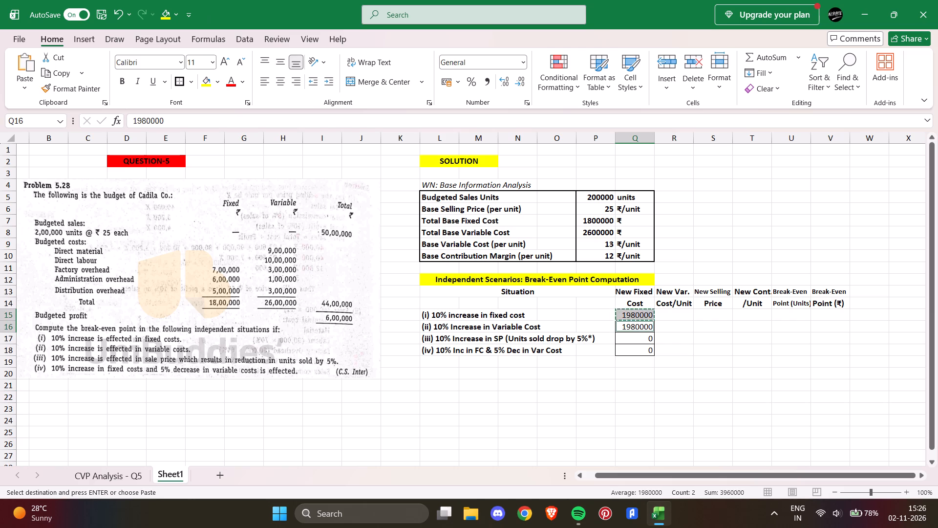
ctrl+click(640, 337)
key(ctrl+v)
ctrl+click(638, 347)
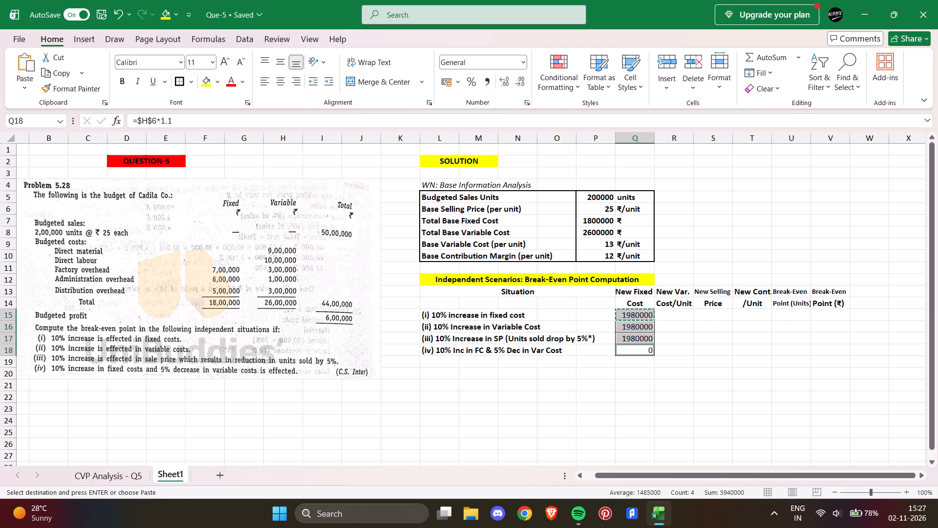
key(ctrl+v)
Enter the New Var. Cost/Unit values 13, 14.30, 13 and 12.35 in R15:R18 for situations (i) to (iv).
click(680, 316)
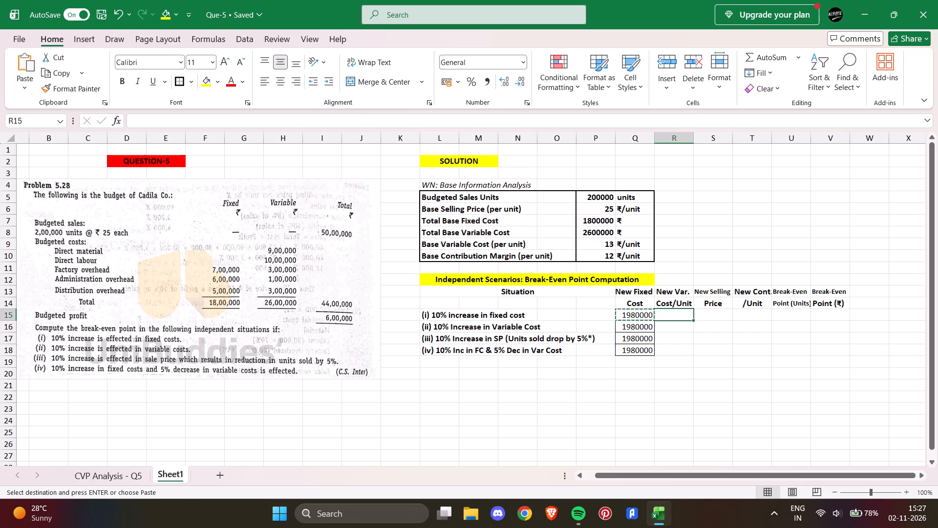
text(13)
key(Return)
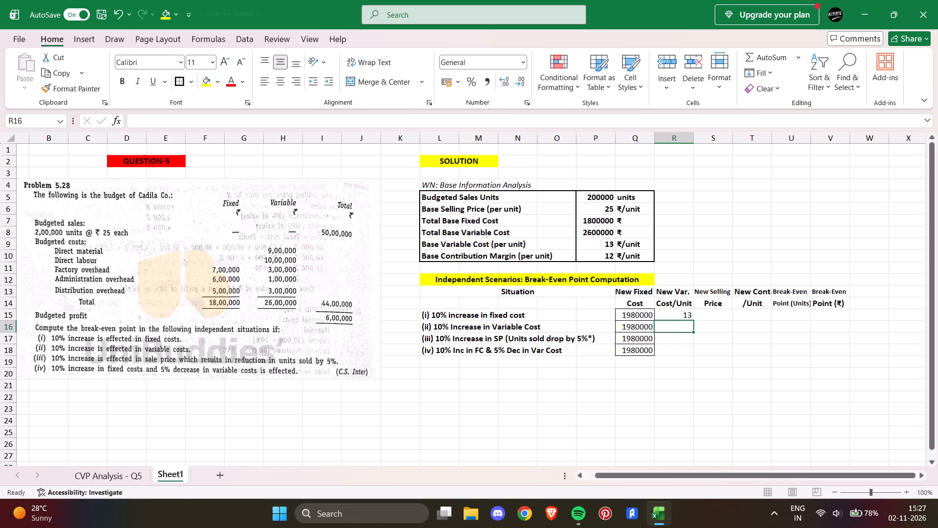
key(4)
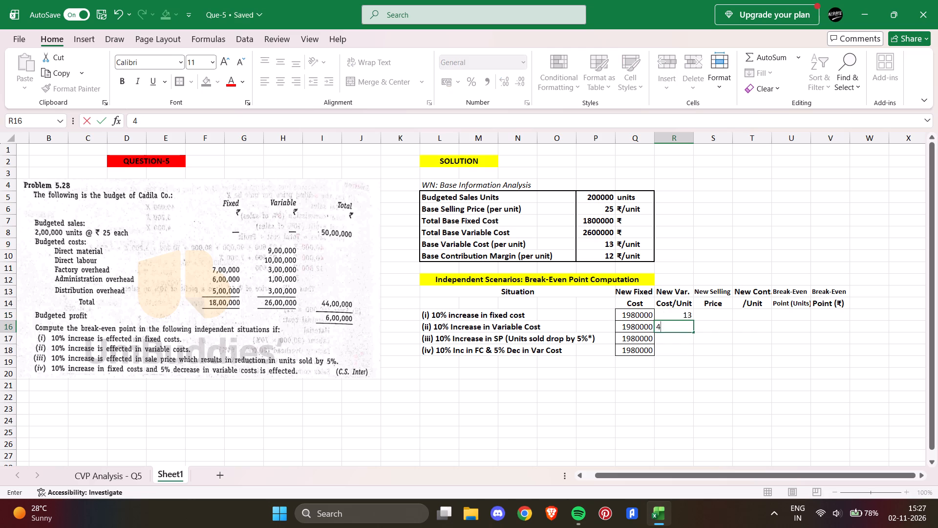
key(BackSpace)
text(1430)
key(BackSpace)
key(BackSpace)
key(period)
key(period)
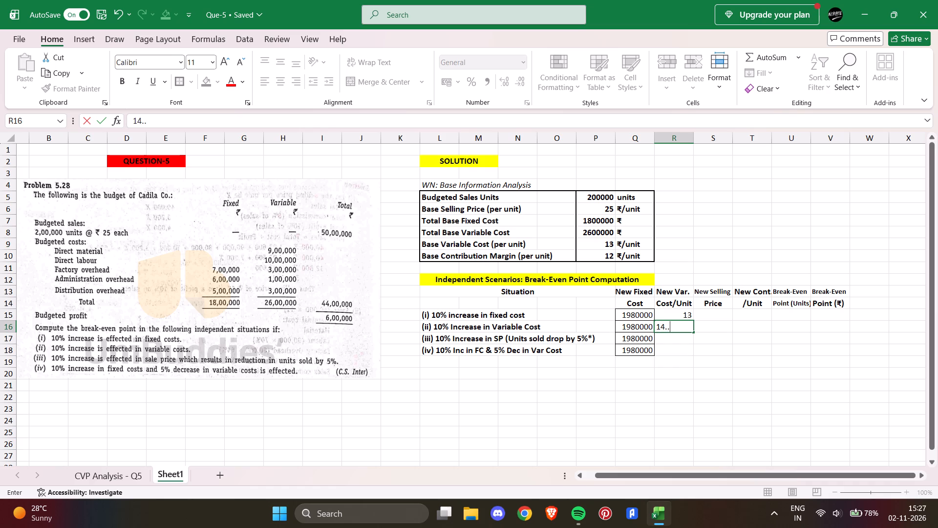
key(BackSpace)
text(30)
key(Return)
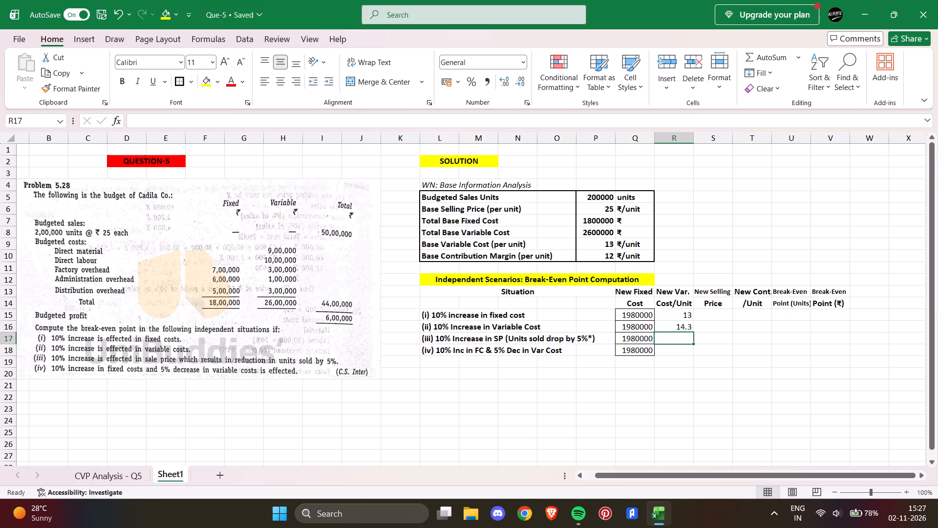
text(13)
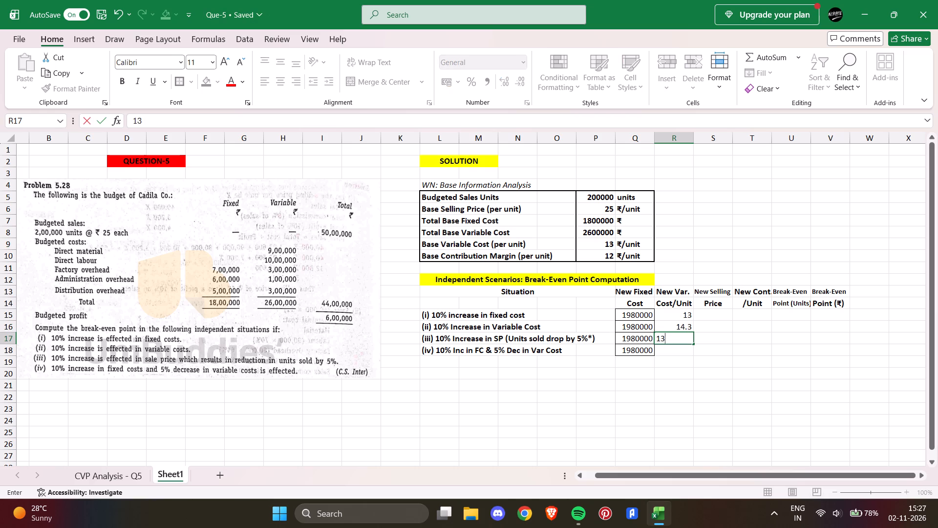
key(Return)
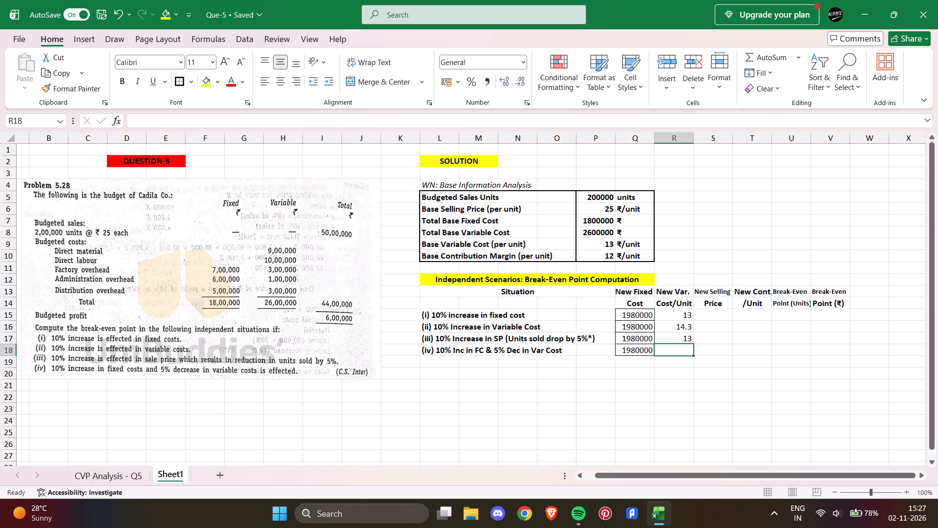
text(12.35)
key(Return)
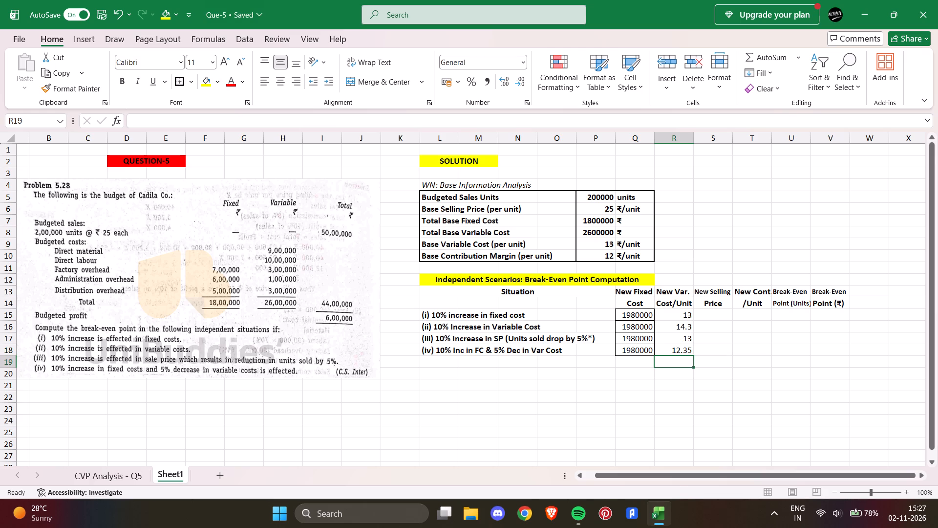
Enter the New Selling Price values 25, 25, 27.50 and 25 in S15:S18 for situations (i) to (iv).
click(118, 478)
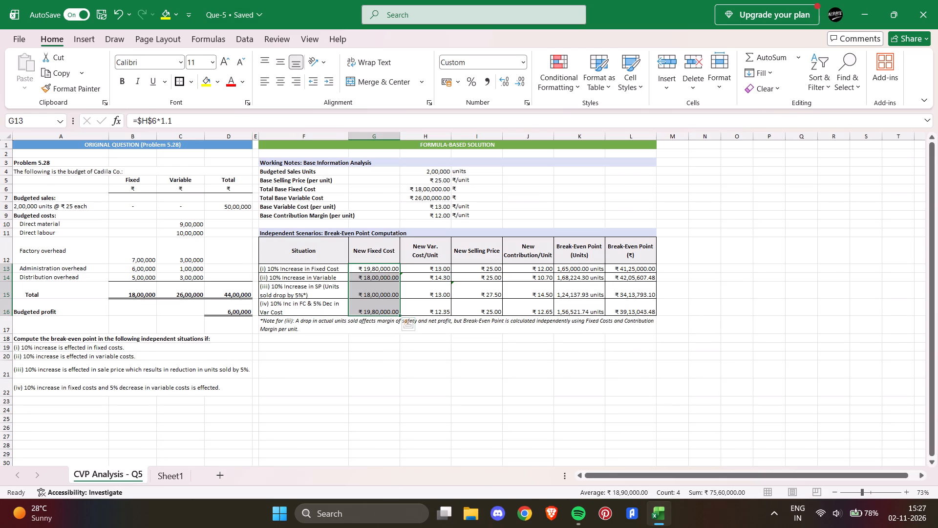
click(165, 476)
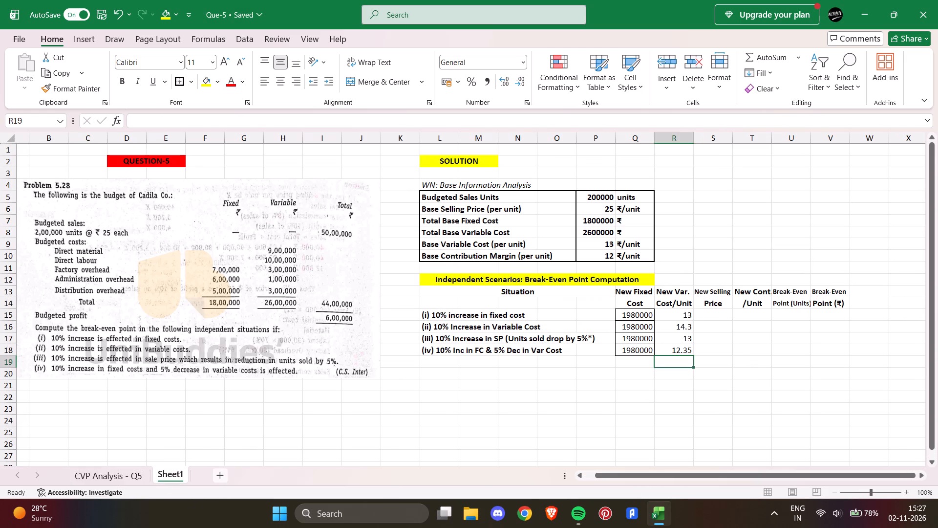
click(715, 314)
text(25)
key(Return)
text(25)
key(Return)
text(27)
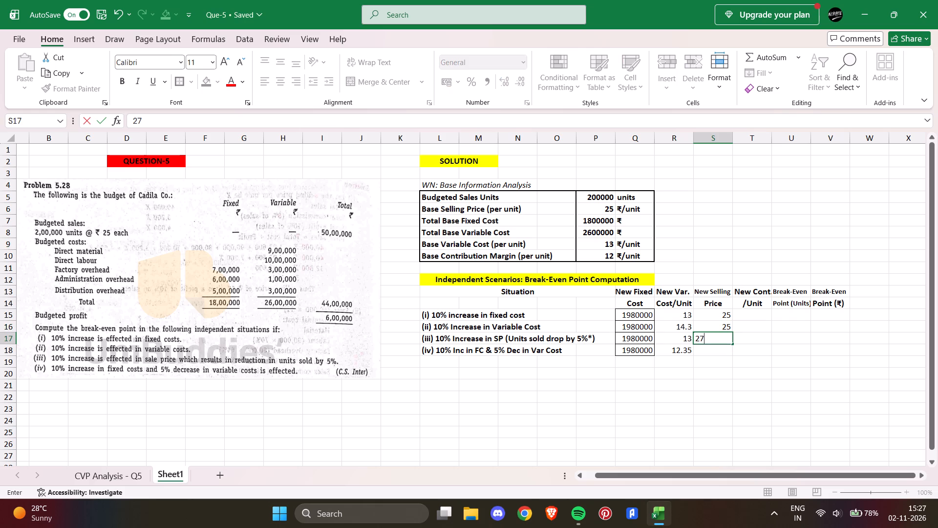
text(.50)
key(Return)
text(25)
key(Return)
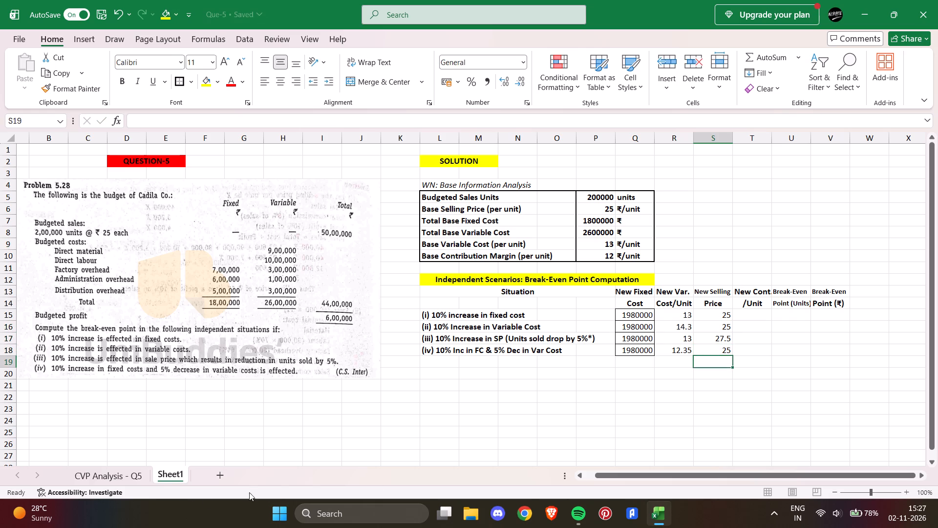
Reduce the font size of the New Cont. header in T13 to 10.
click(118, 479)
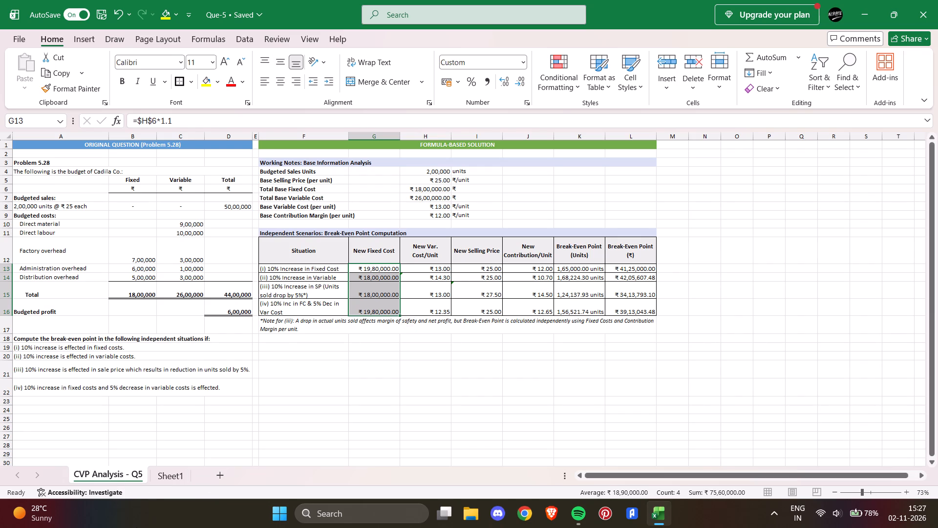
click(175, 473)
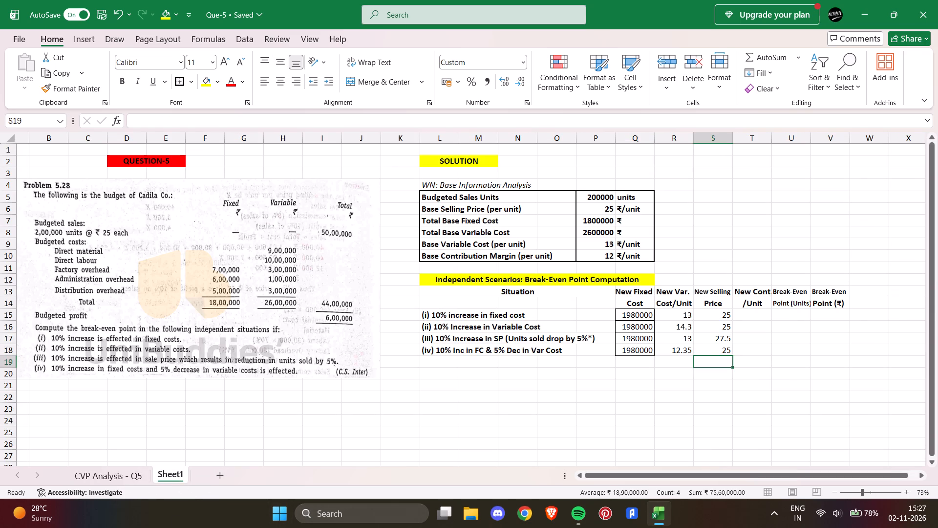
scroll(708, 297, left, 1)
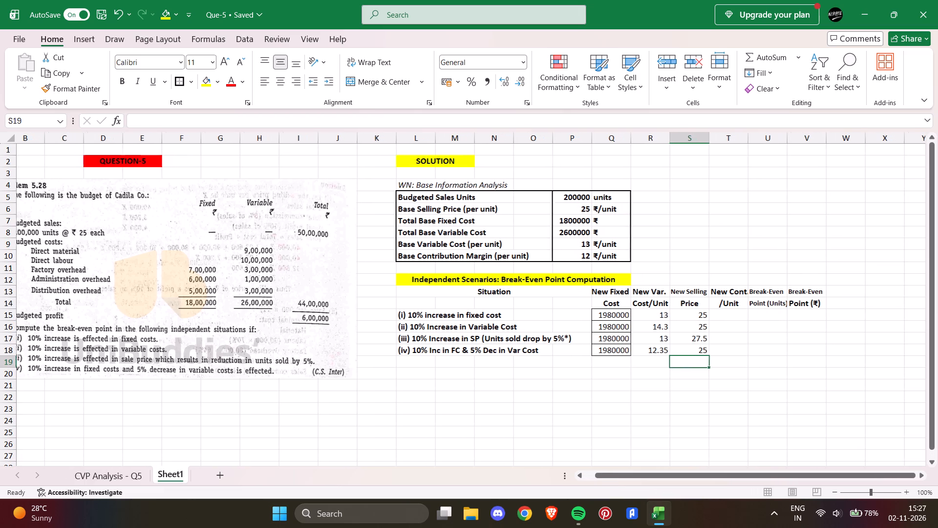
scroll(753, 317, left, 1)
click(727, 314)
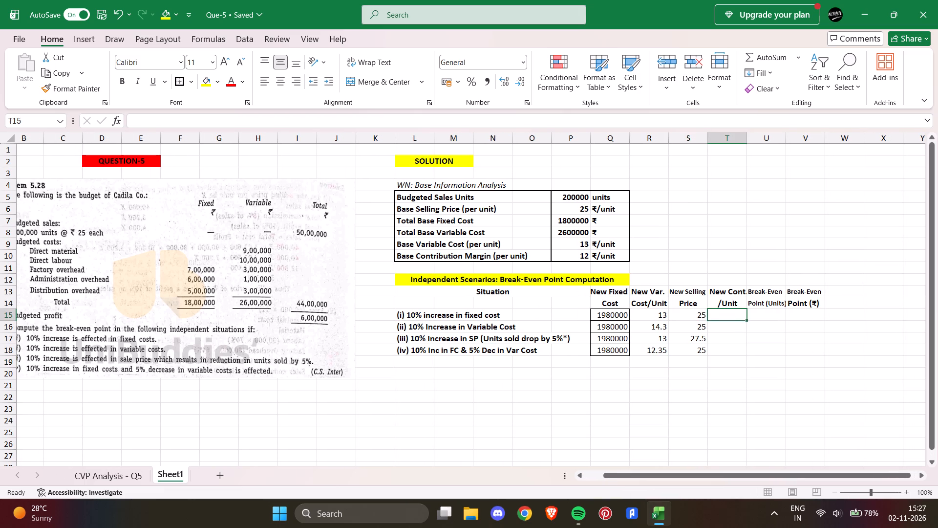
click(734, 292)
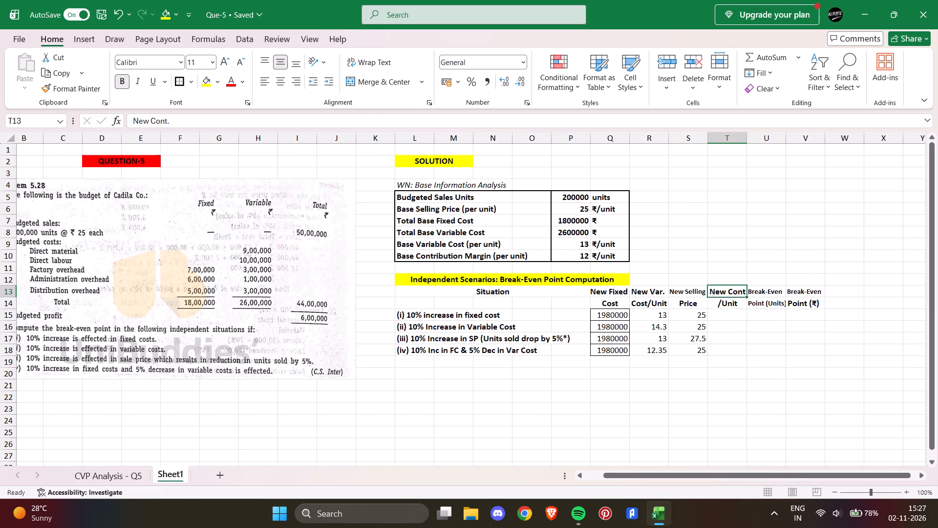
click(213, 62)
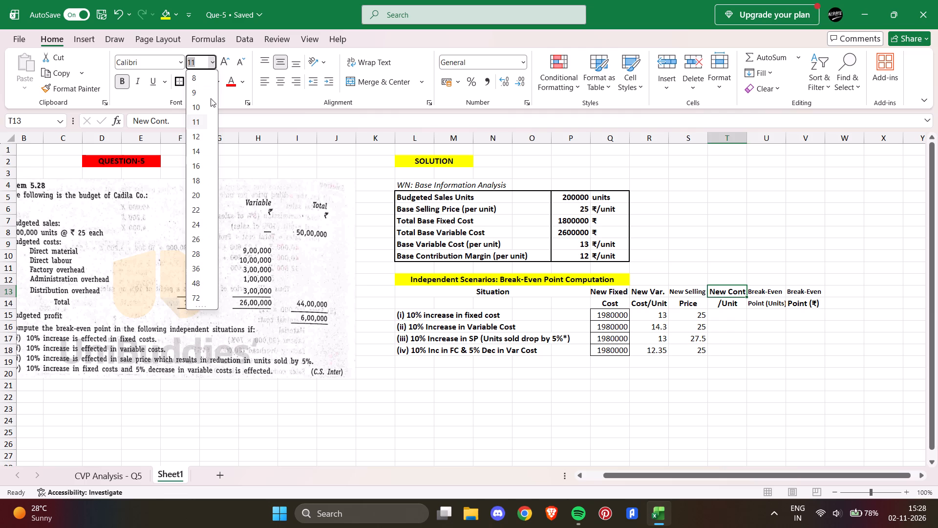
click(202, 107)
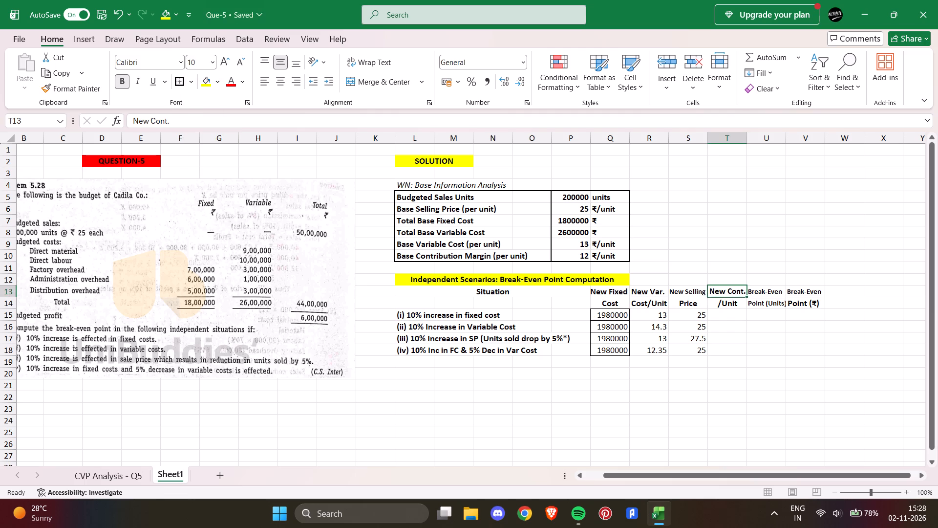
Enter the New Cont./Unit values 12 and 10.70 in T15:T16 for situations (i) and (ii).
click(130, 473)
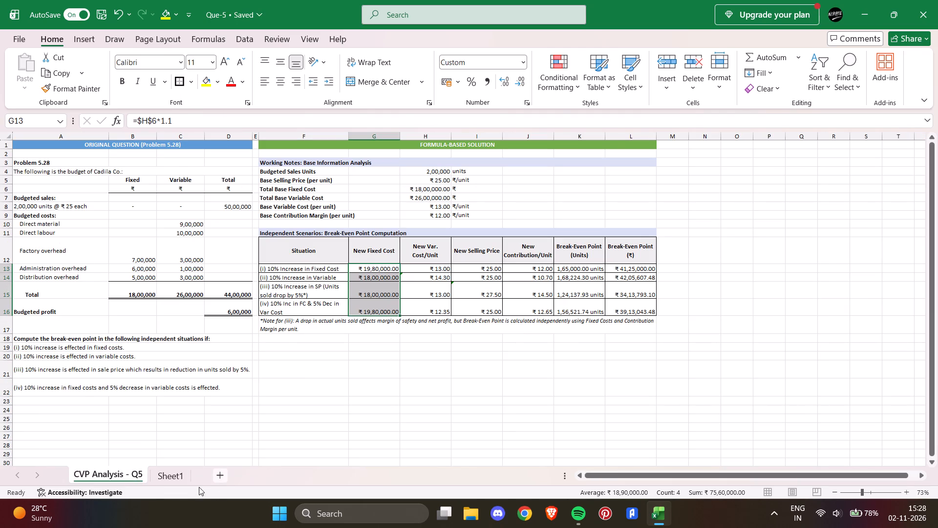
click(172, 477)
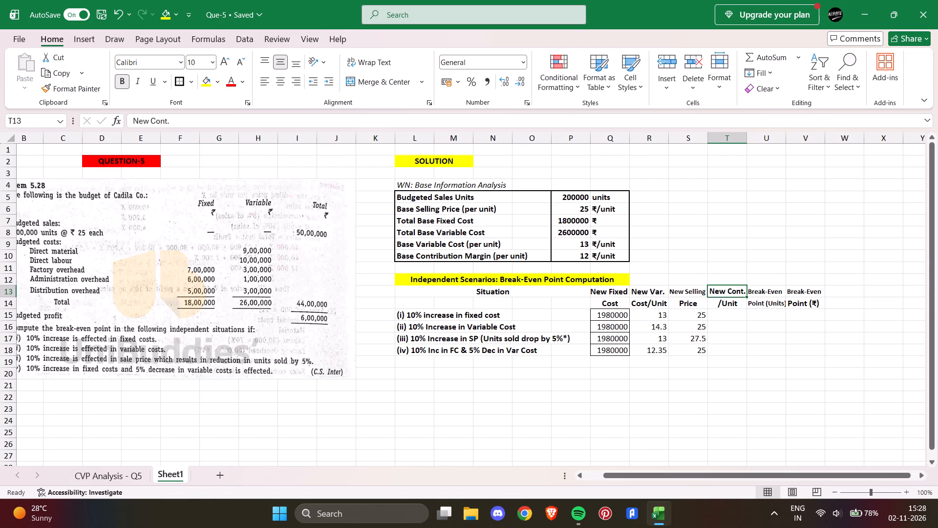
click(728, 315)
text(12)
key(Return)
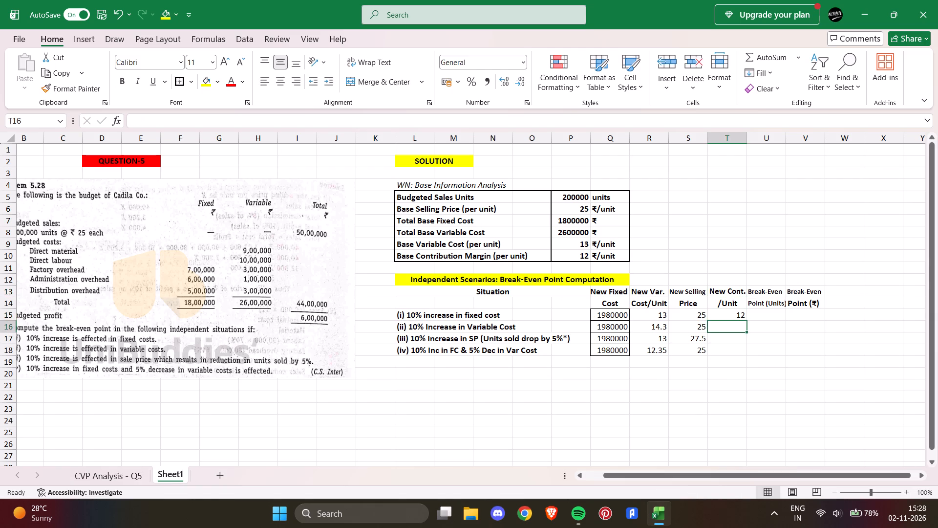
text(10.7)
key(0)
key(Return)
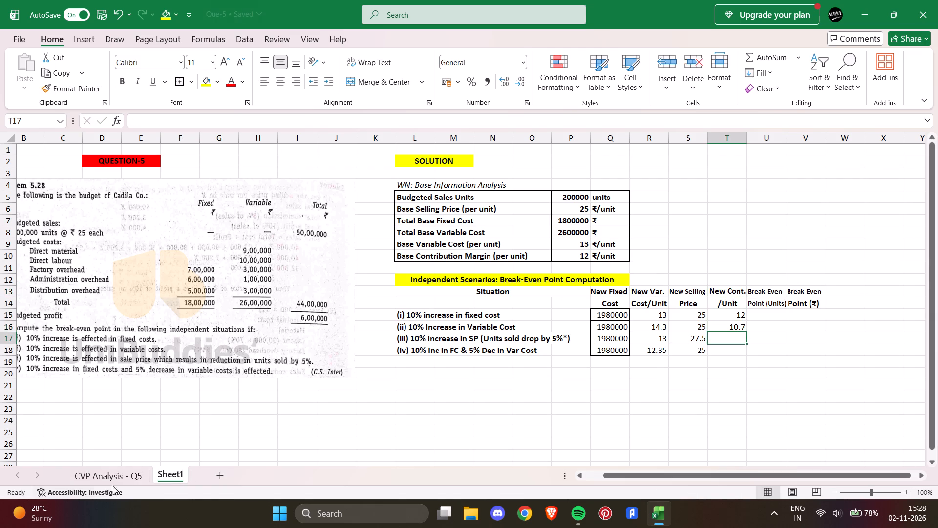
Enter the New Cont./Unit values 14.65 and 12.65 in T17:T18 for situations (iii) and (iv).
click(89, 478)
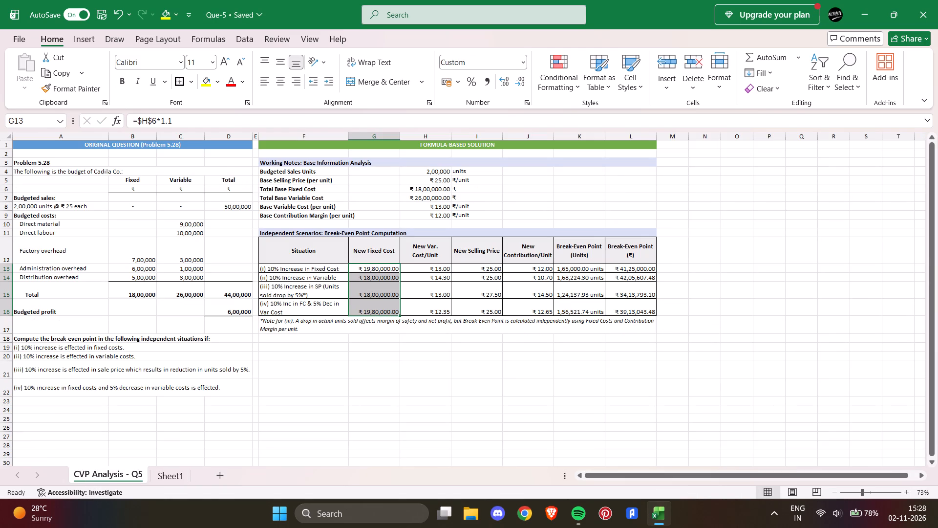
click(174, 476)
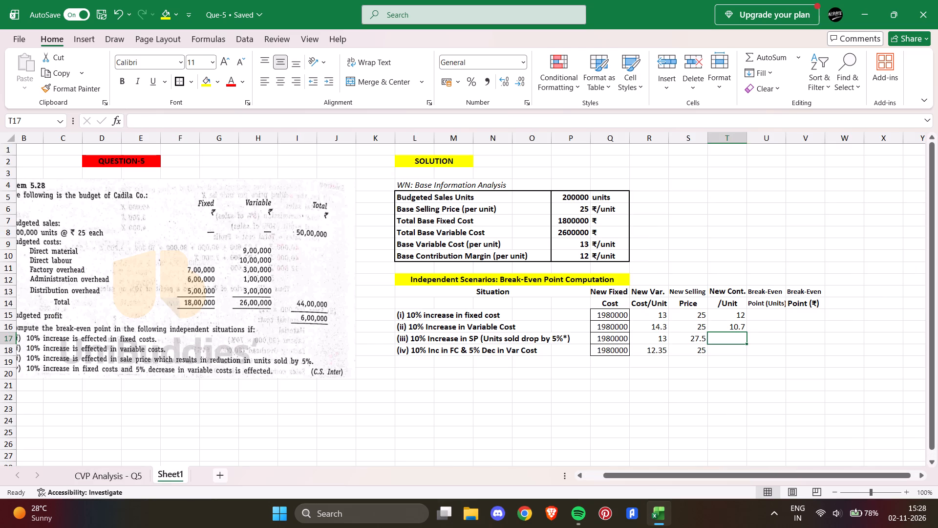
key(4)
key(BackSpace)
text(14)
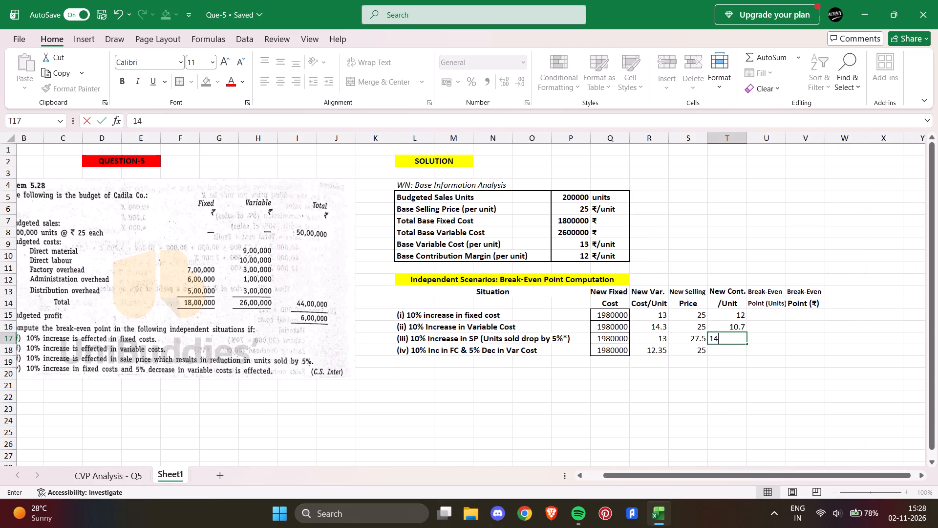
key(period)
text(65)
key(Return)
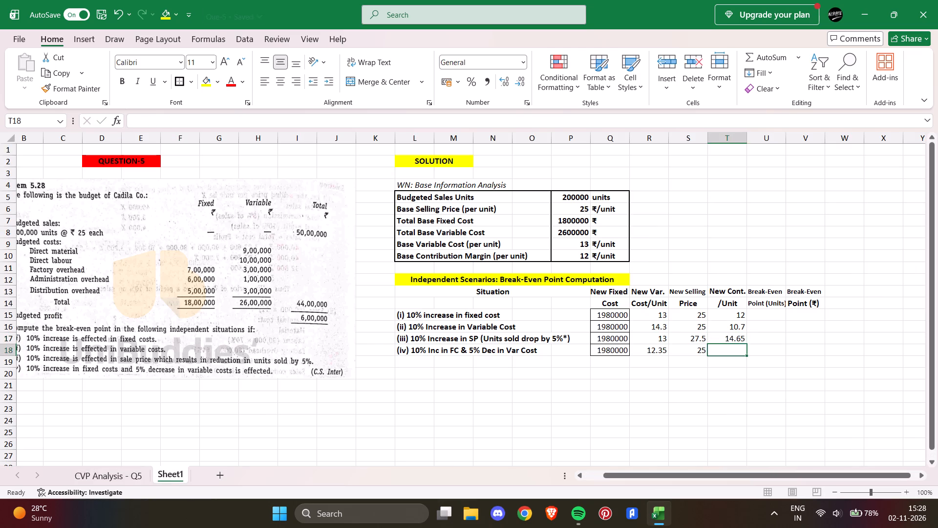
click(125, 474)
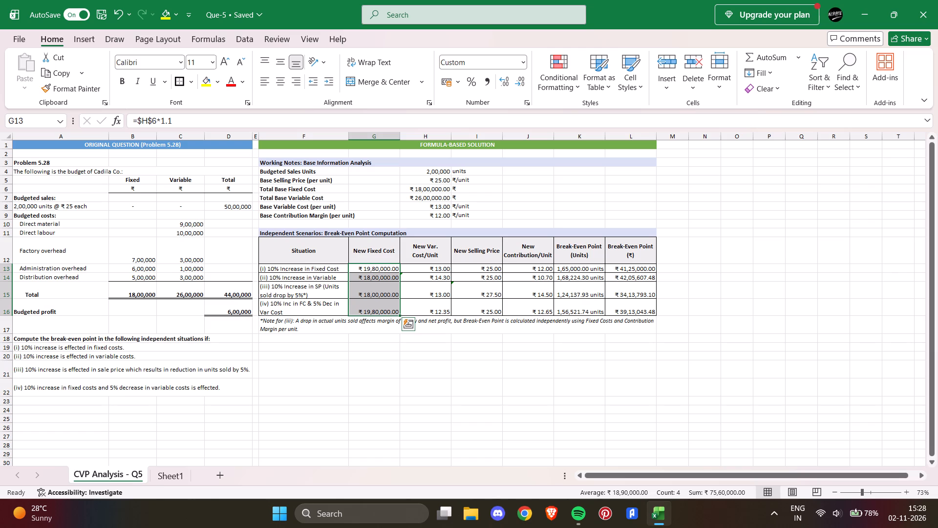
click(174, 478)
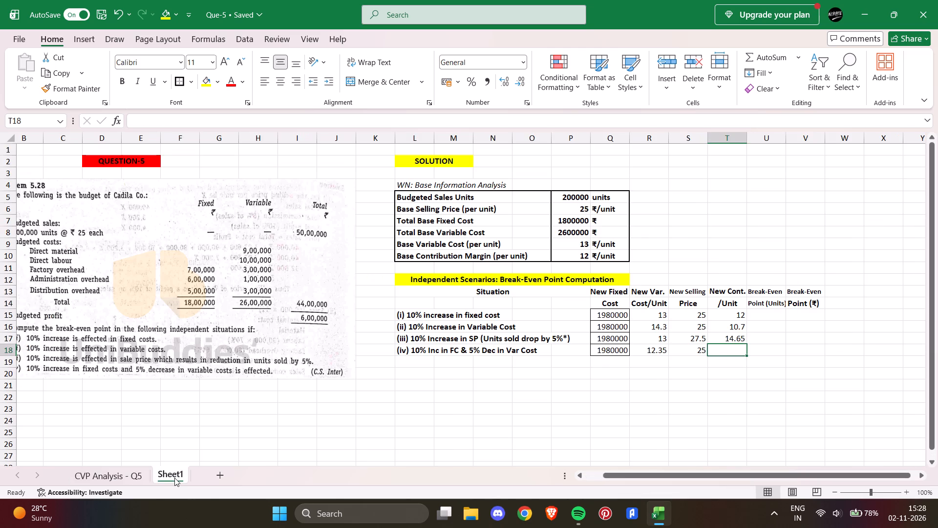
text(12.65)
Check the Break-Even Point (Units) for situation (i) on the CVP Analysis - Q5 sheet and enter 165000 in U15 of Sheet1.
click(106, 474)
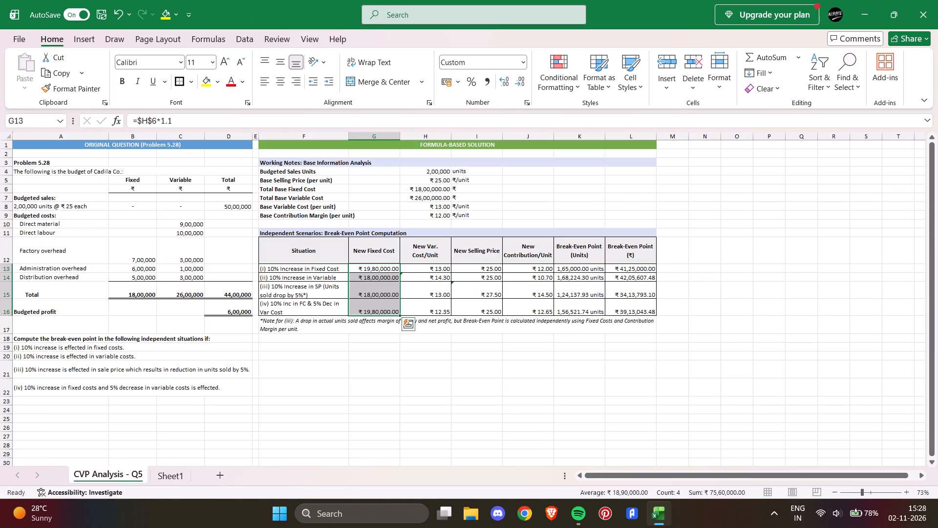
click(595, 268)
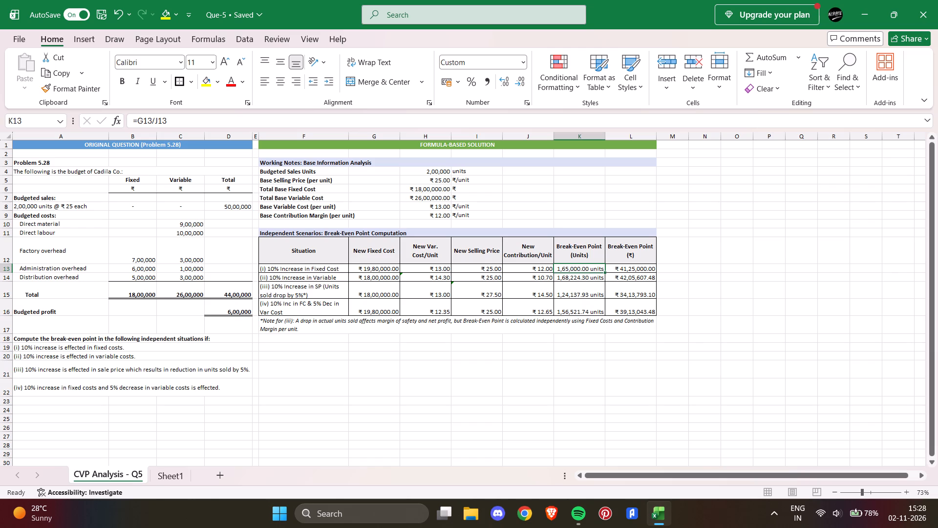
click(177, 475)
click(765, 313)
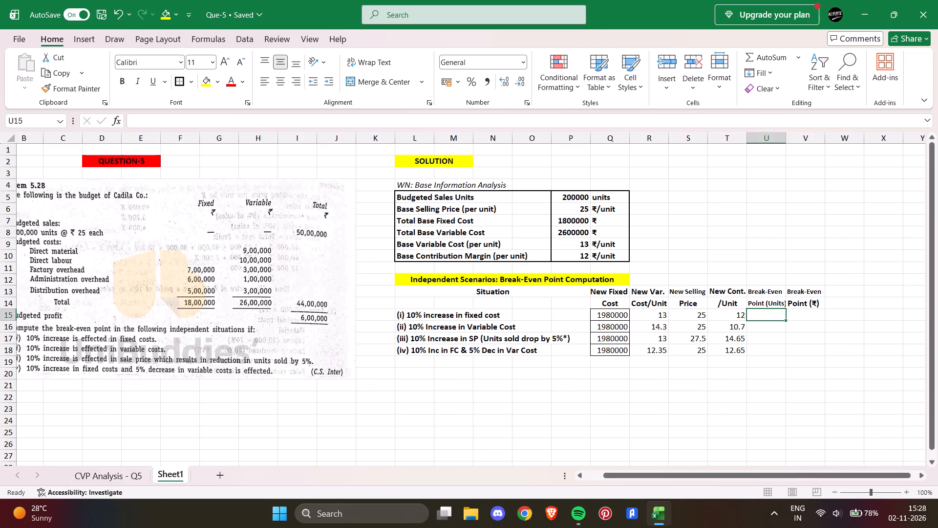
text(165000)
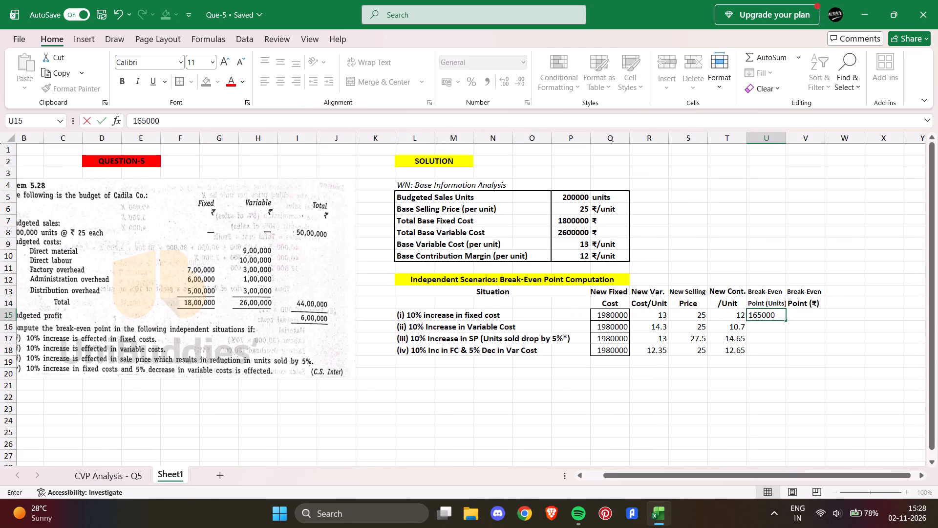
Enter the Break-Even Point (Units) value 168224.30 in U16 for situation (ii), matching the CVP Analysis - Q5 sheet.
click(125, 477)
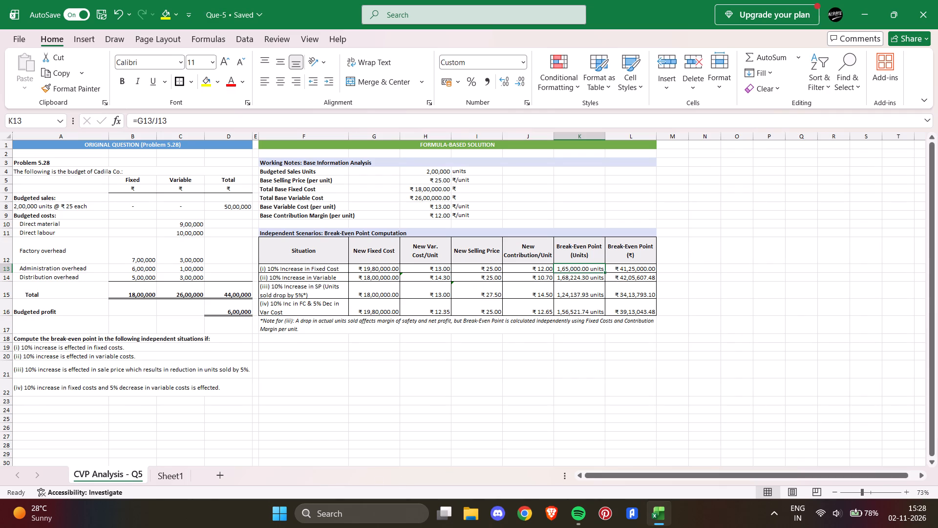
click(175, 474)
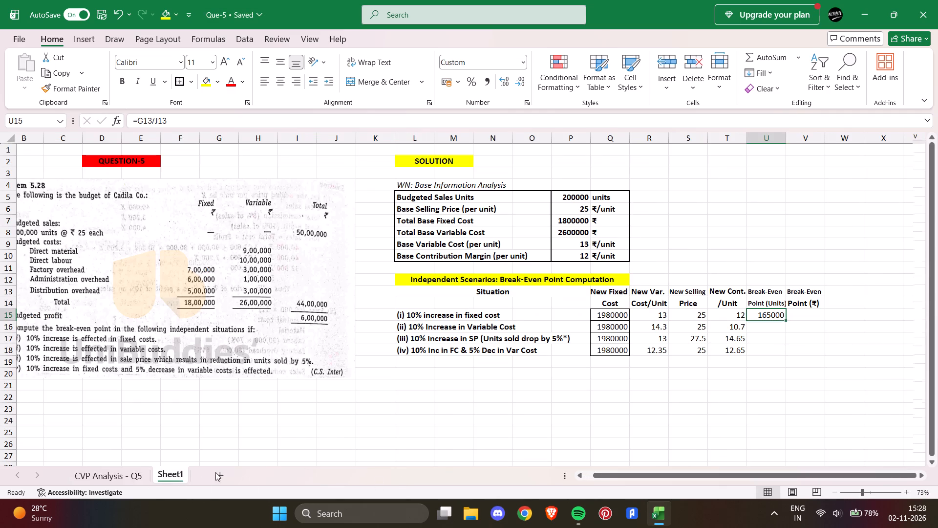
click(766, 327)
text(168)
key(2)
text(24.)
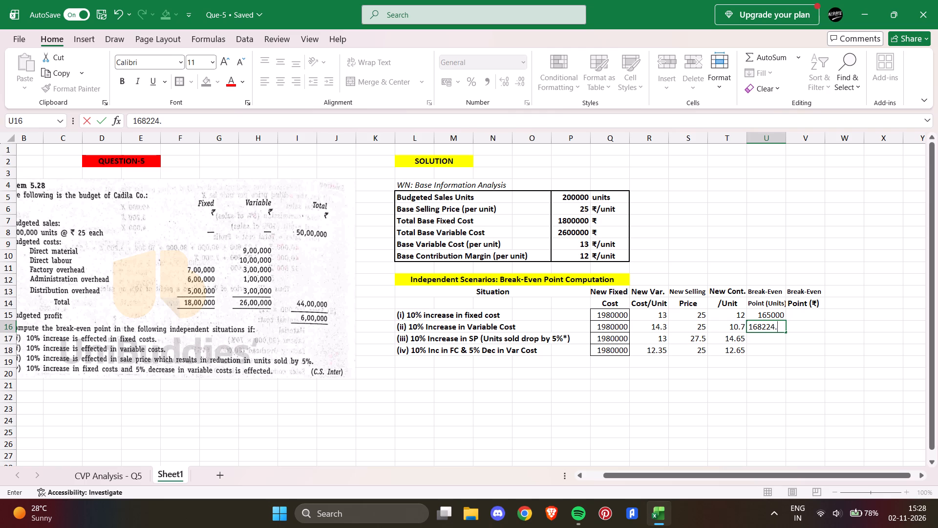
text(68)
click(136, 474)
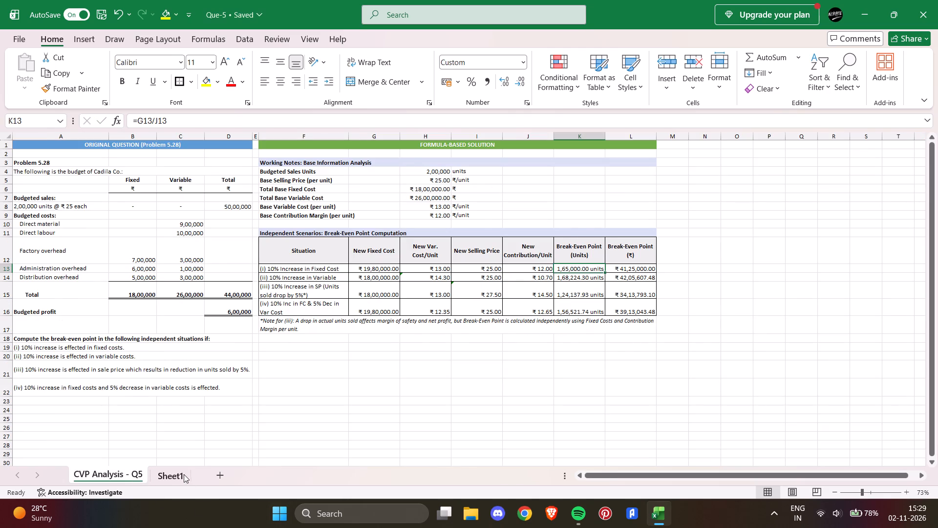
click(183, 474)
click(778, 329)
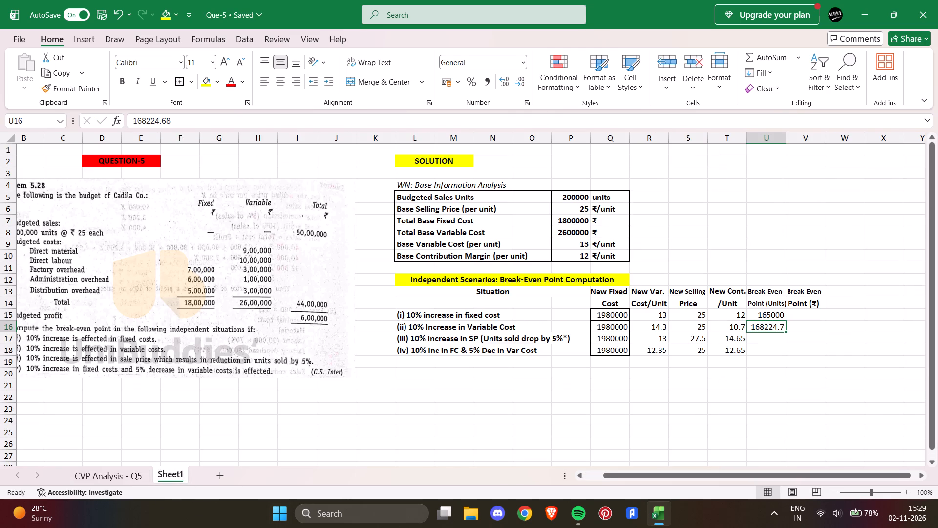
click(211, 120)
key(BackSpace)
key(BackSpace)
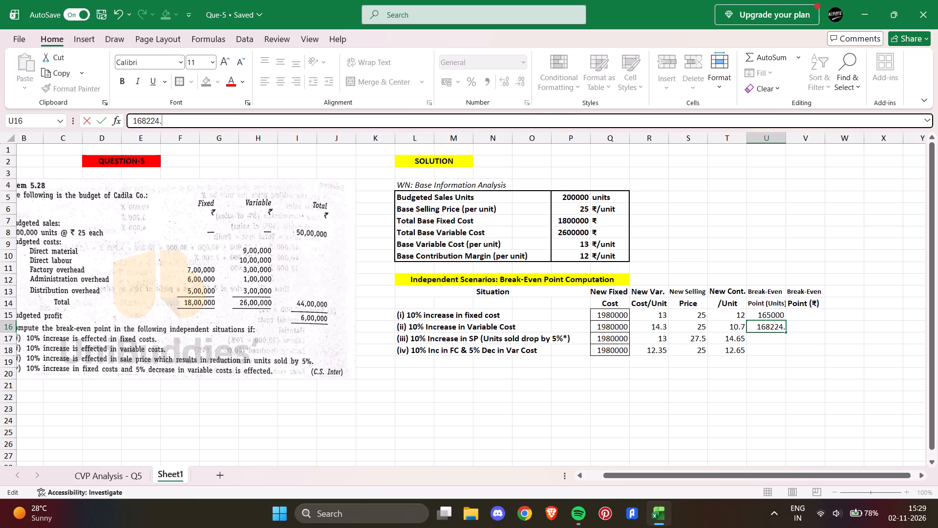
text(30)
key(Return)
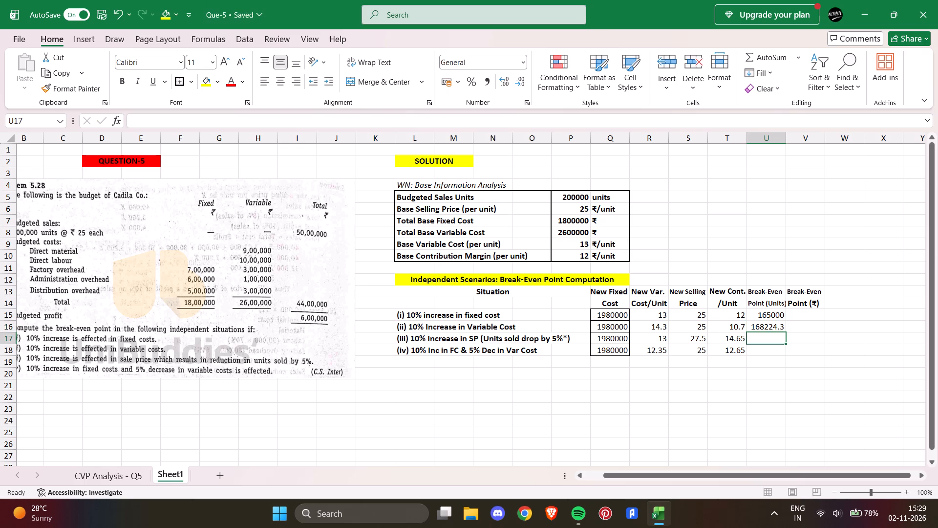
Enter the Break-Even Point (Units) value 124137.93 in U17 of Sheet1 for situation (iii), copying it from the CVP Analysis - Q5 sheet.
click(124, 476)
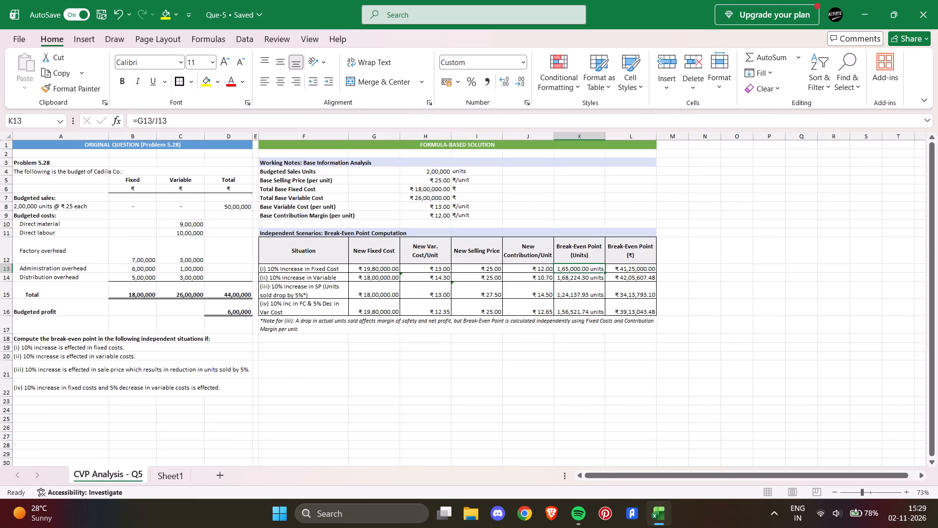
click(186, 474)
text(12413)
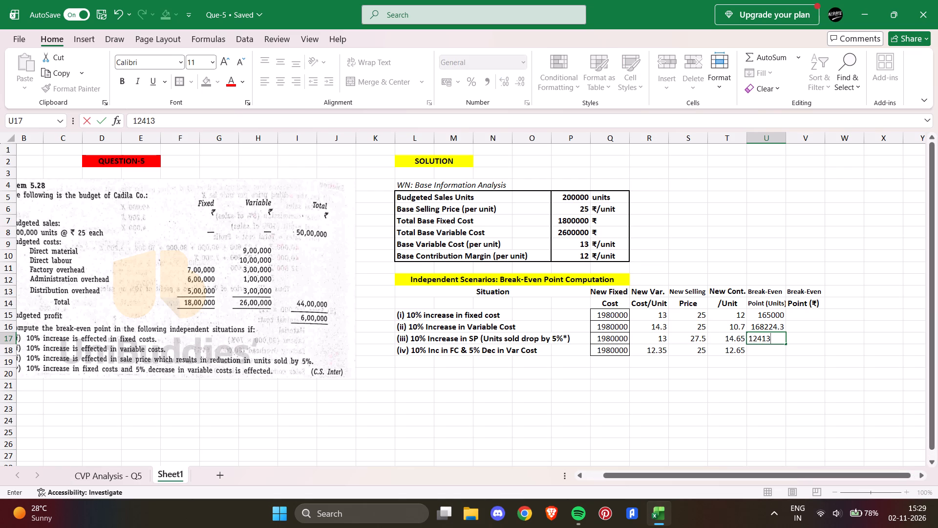
text(7.)
click(135, 476)
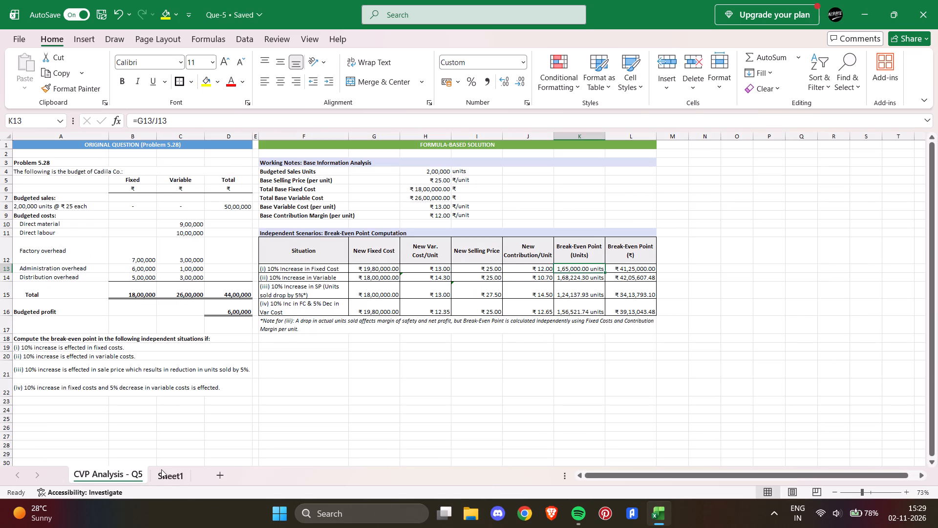
click(158, 470)
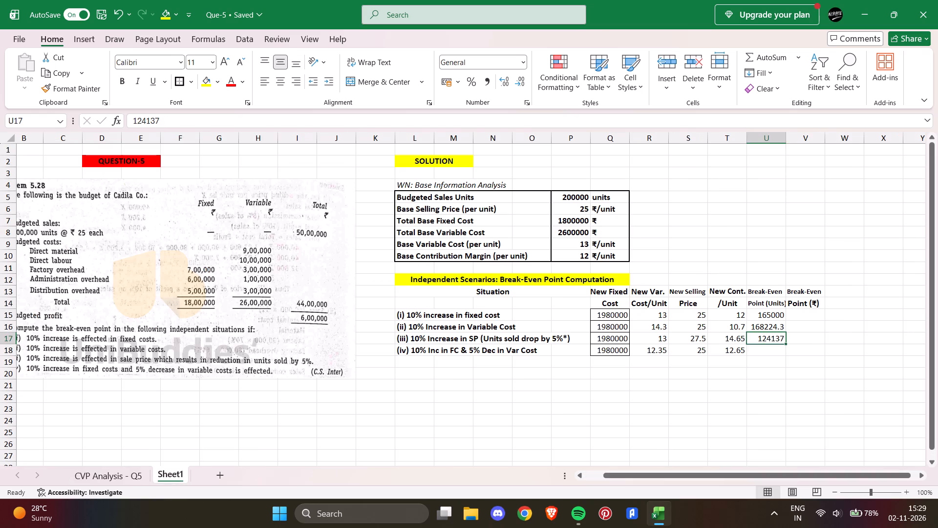
key(period)
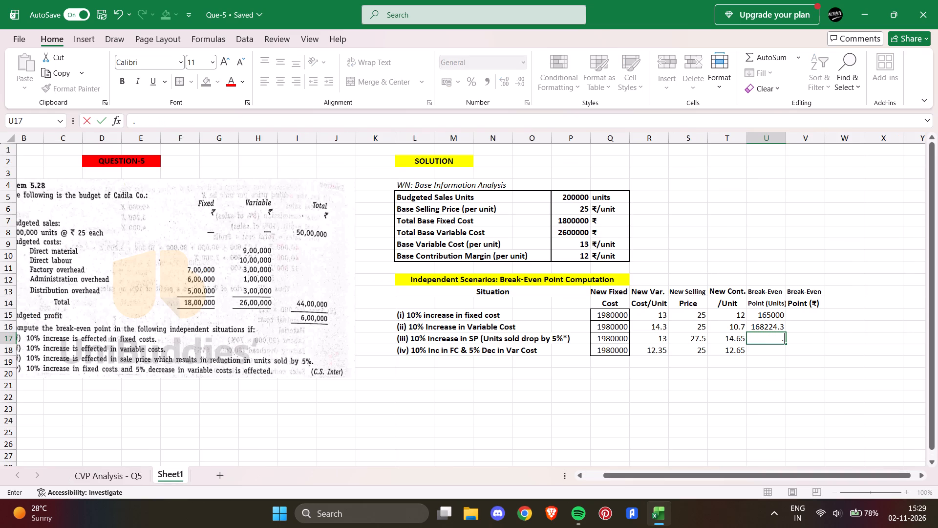
key(ctrl+z)
click(197, 122)
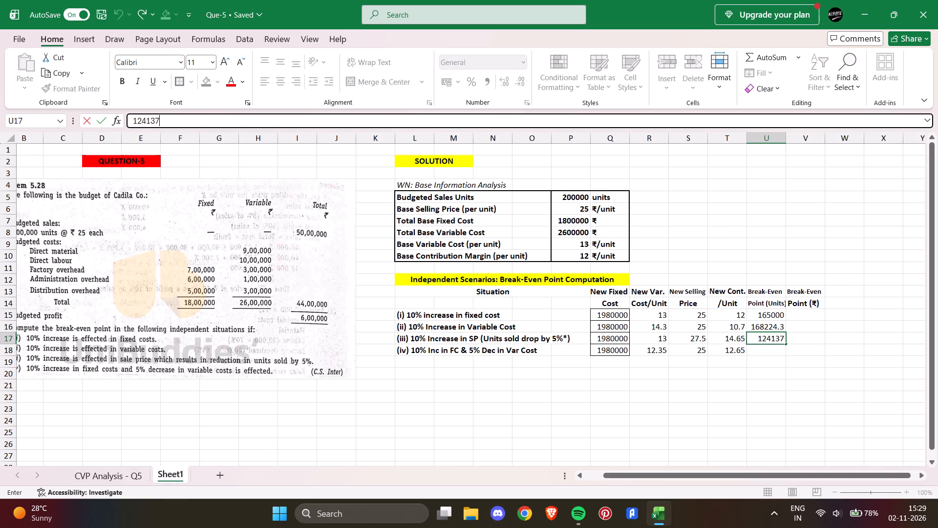
text(.93)
key(Return)
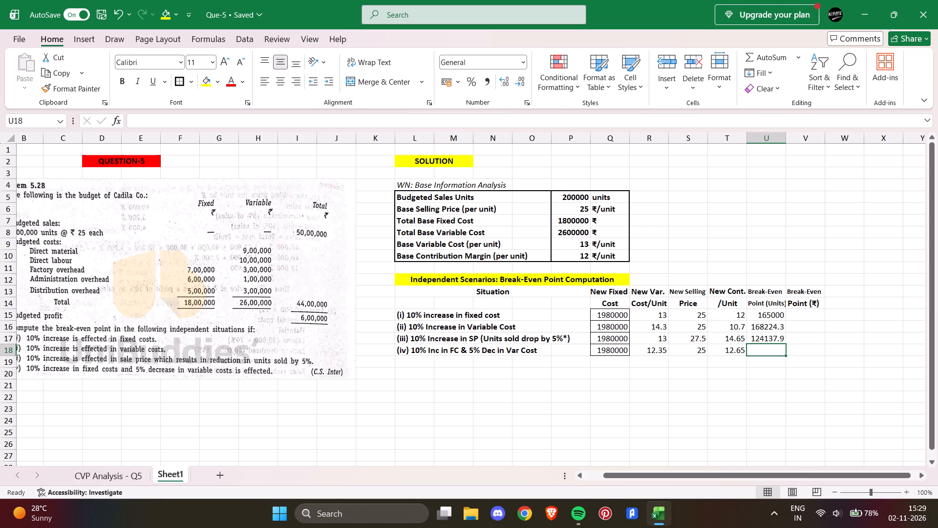
Enter the Break-Even Point (Units) value 156521.74 in U18 for situation (iv) from the CVP Analysis - Q5 sheet, and review U15:U18.
click(100, 474)
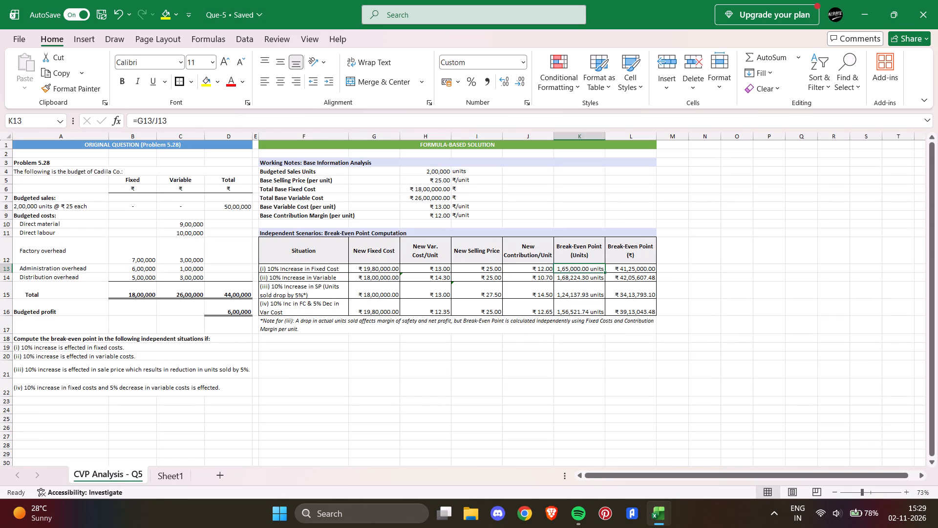
click(167, 473)
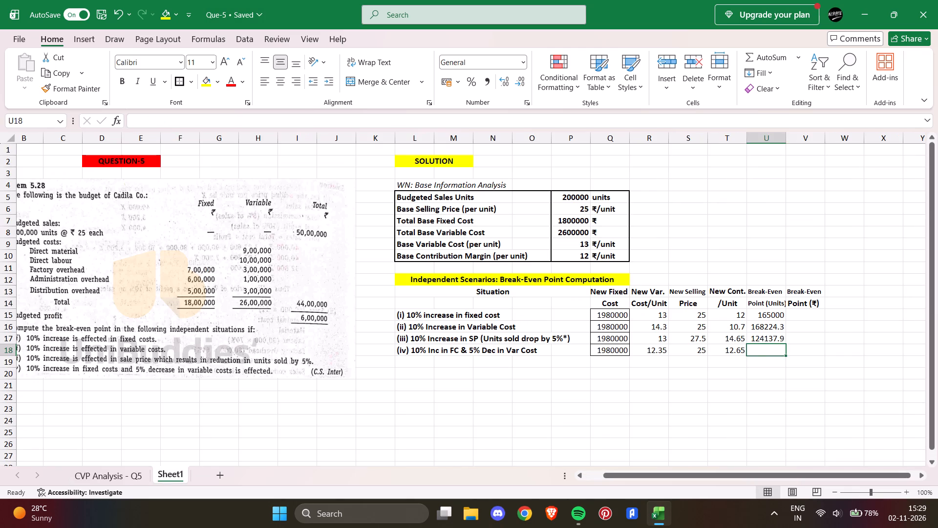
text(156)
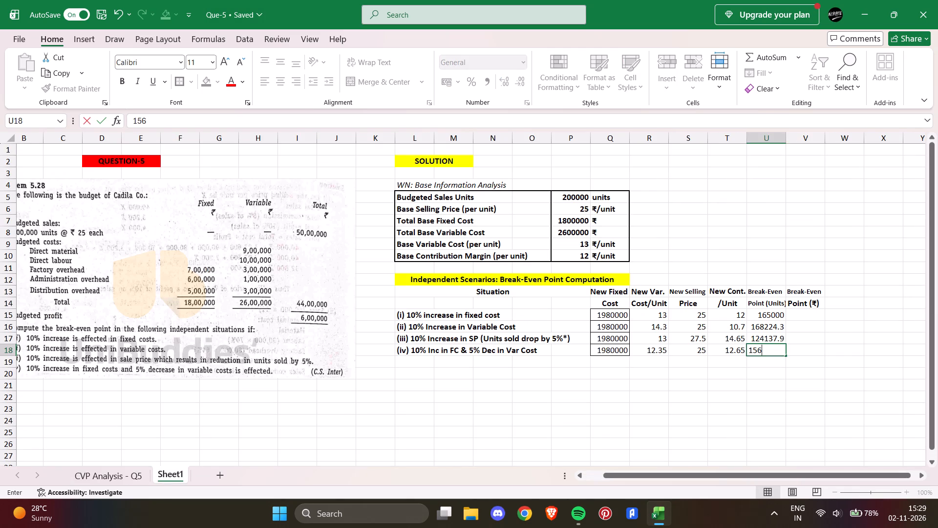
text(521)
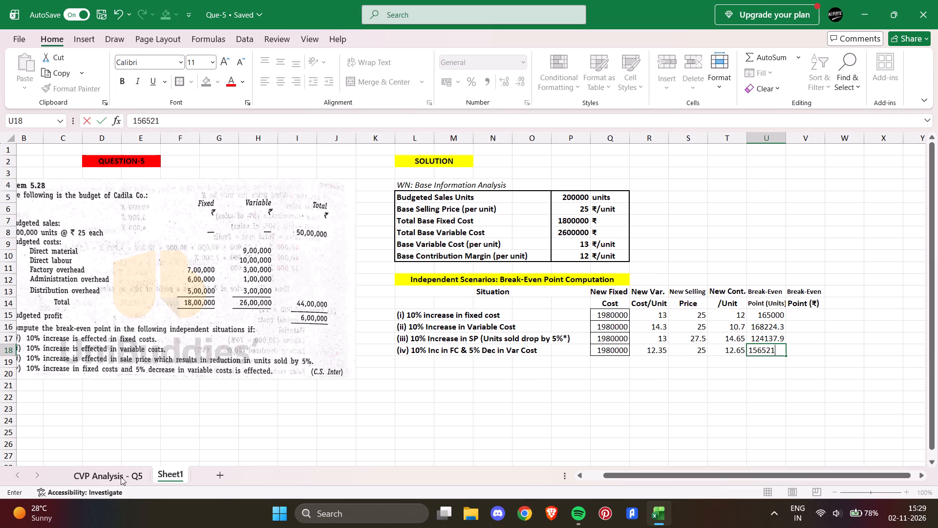
click(116, 481)
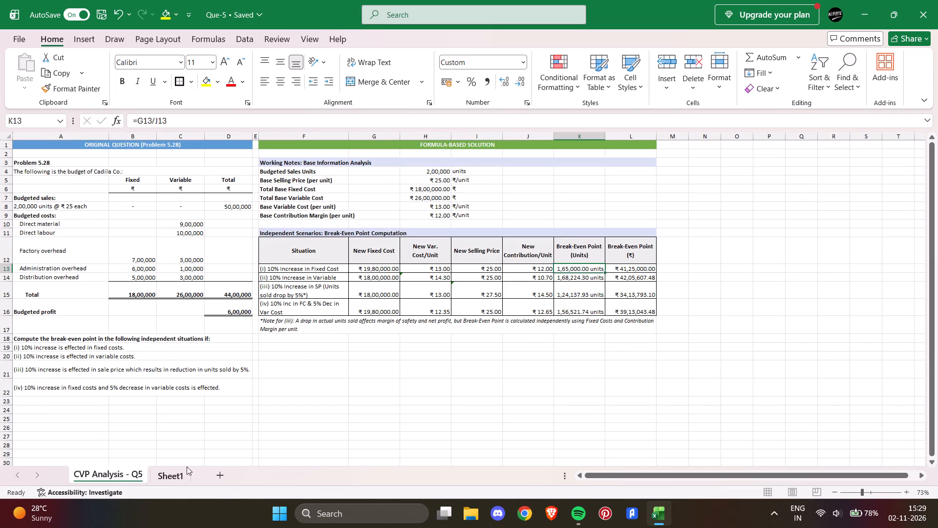
click(169, 477)
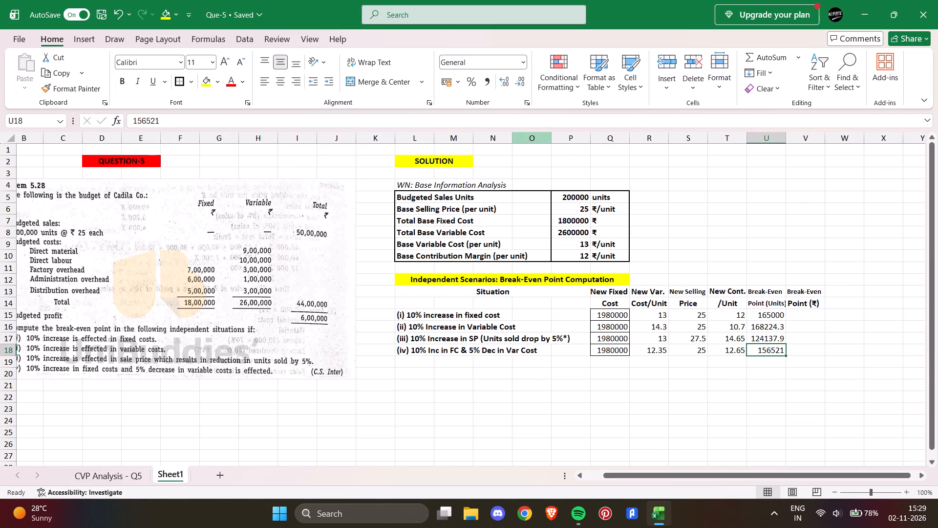
click(219, 123)
text(.7)
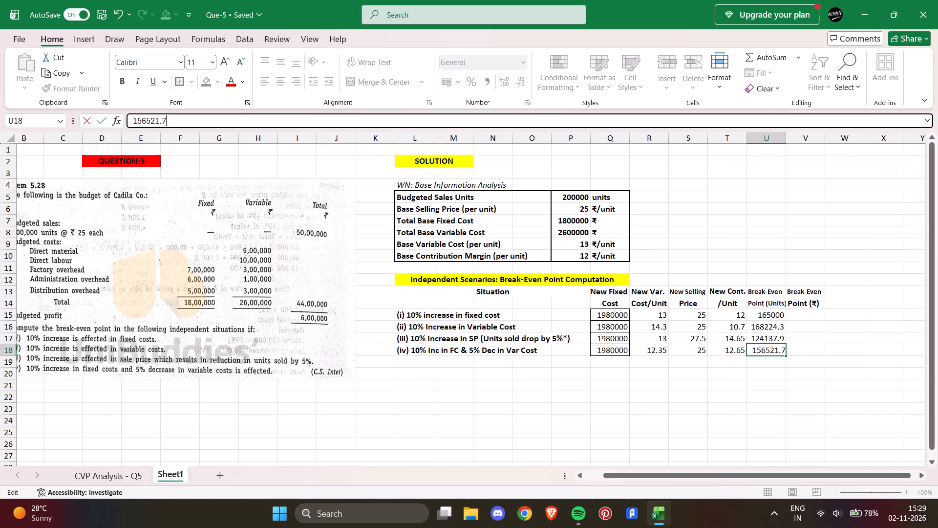
key(4)
click(800, 312)
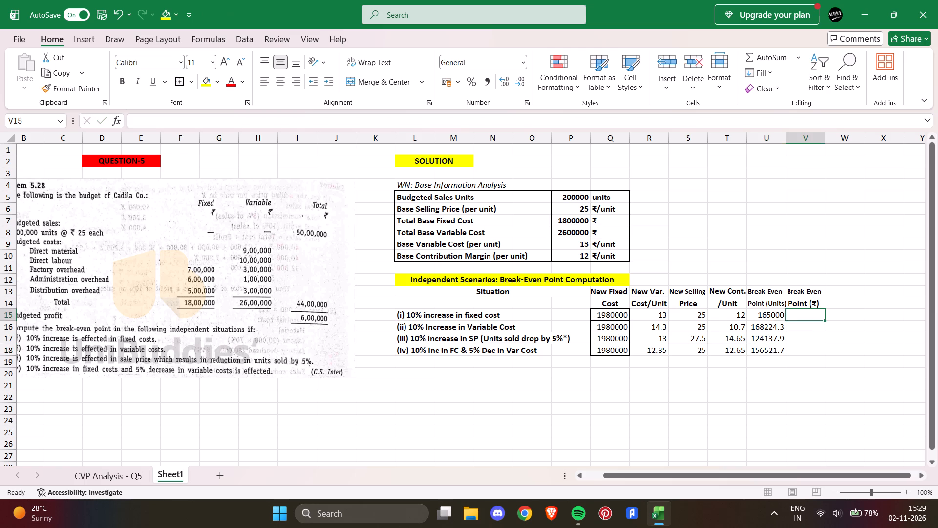
click(763, 313)
click(765, 328)
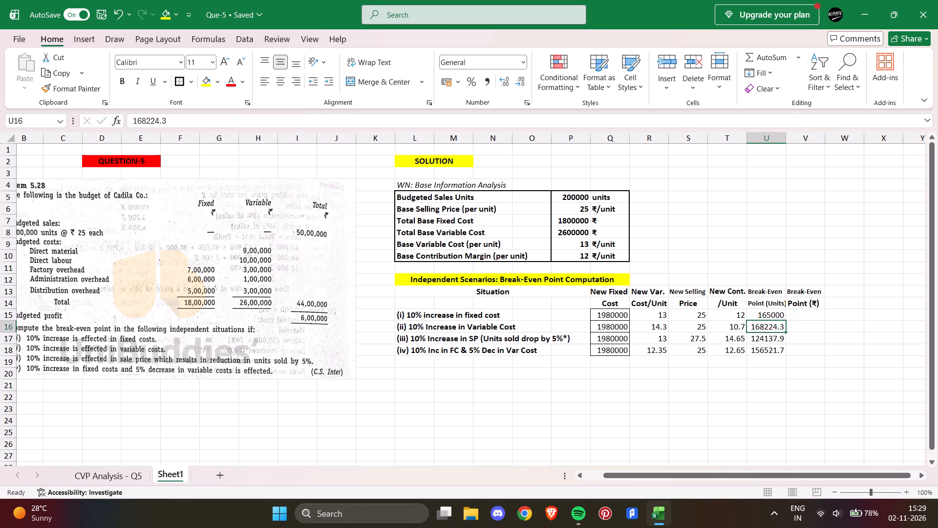
click(769, 342)
click(769, 350)
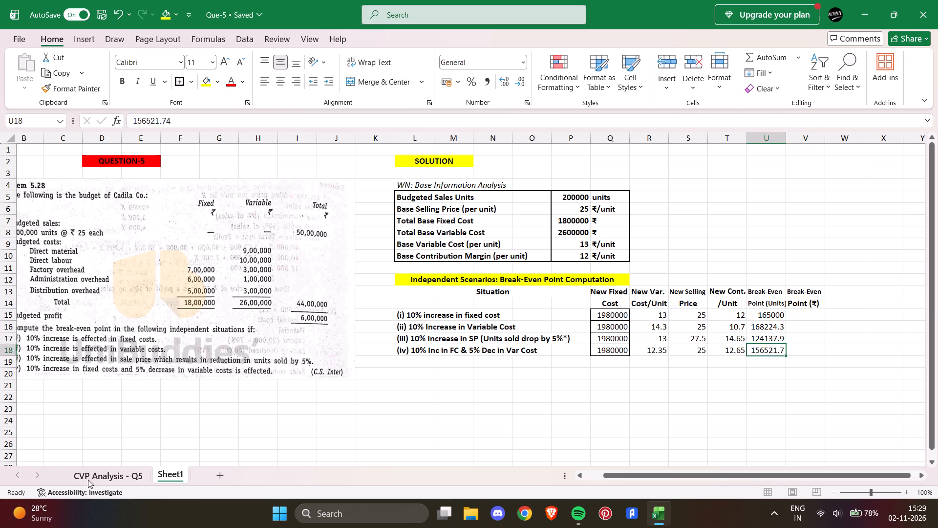
Enter the Break-Even Point (₹) values 4125000 and 4205607 in V15:V16 for situations (i) and (ii), using the CVP Analysis - Q5 sheet.
click(92, 473)
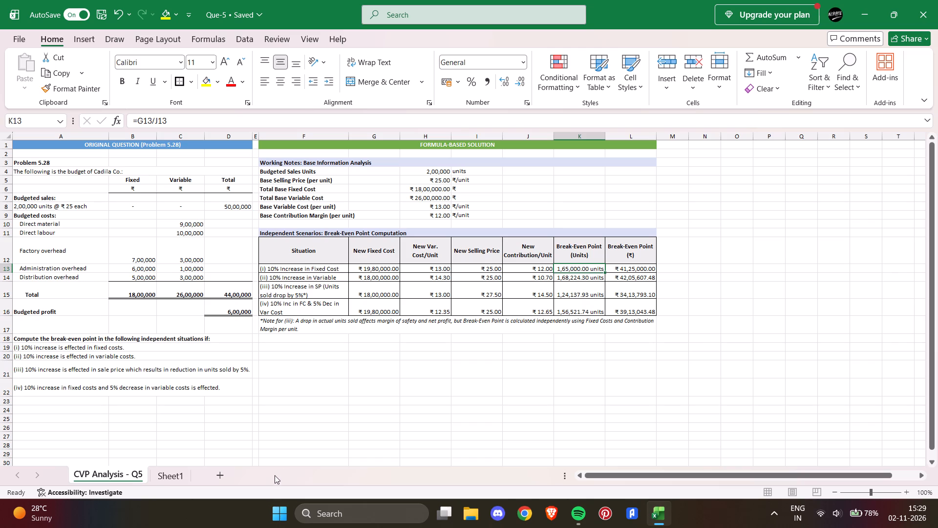
click(177, 474)
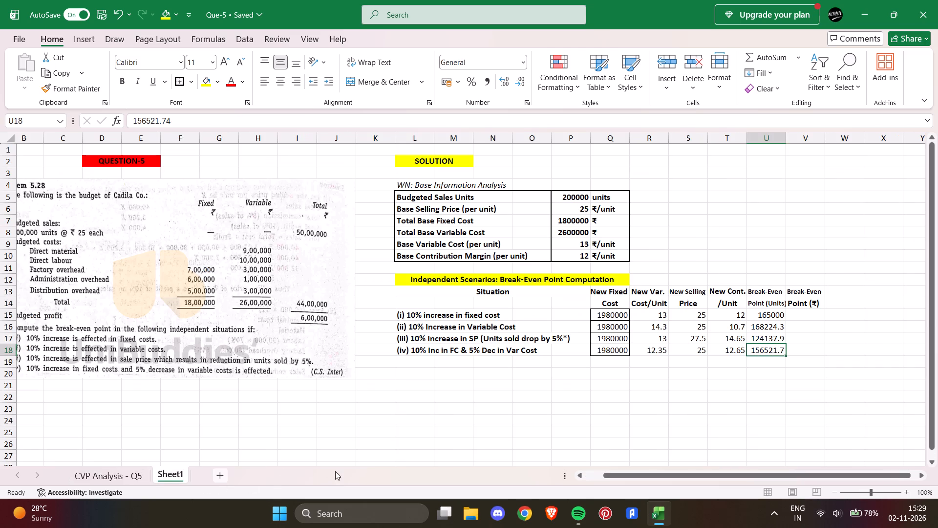
click(780, 316)
click(796, 312)
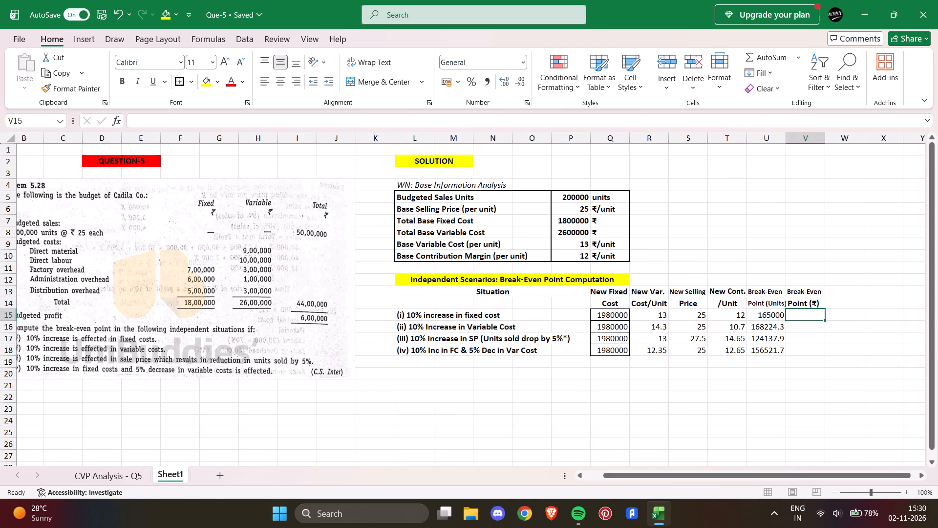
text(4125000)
click(114, 476)
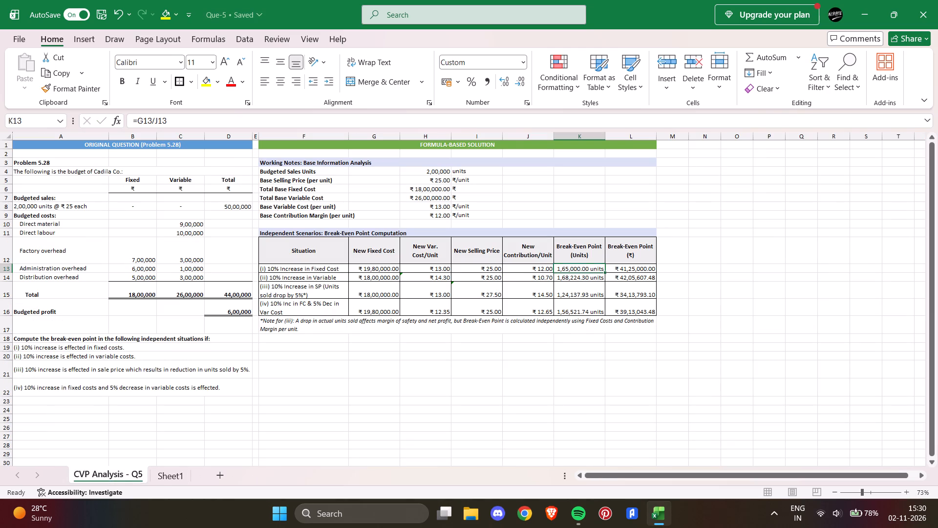
click(167, 474)
click(810, 327)
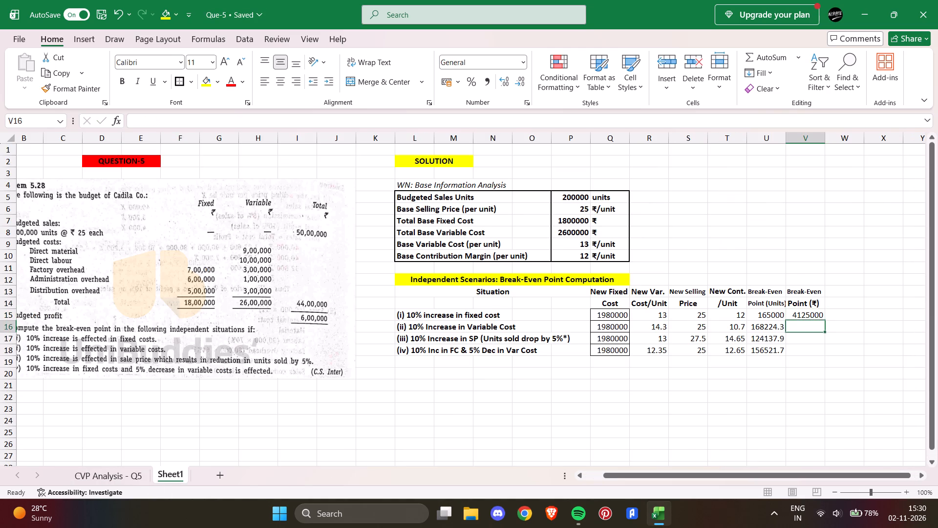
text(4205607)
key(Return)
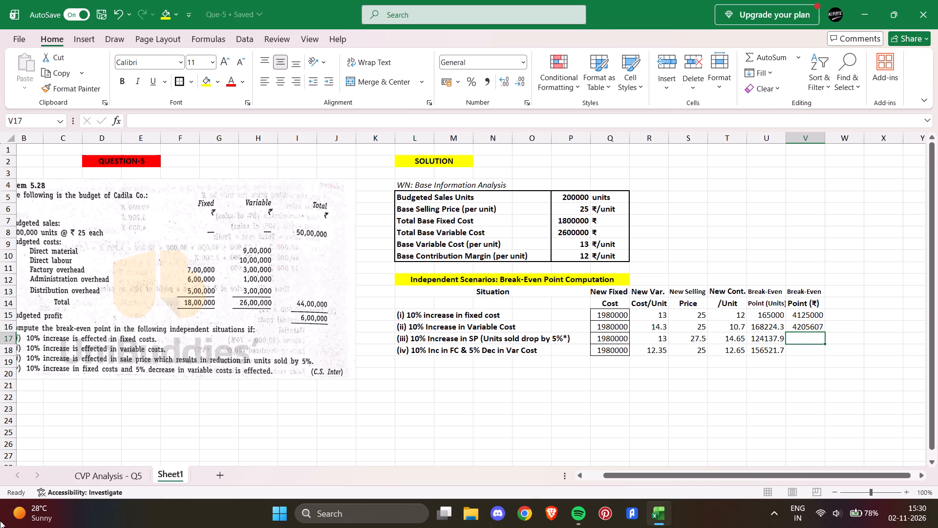
Enter the Break-Even Point (₹) value 3413793.10 in V17 for situation (iii), copying it from the CVP Analysis - Q5 sheet.
click(118, 475)
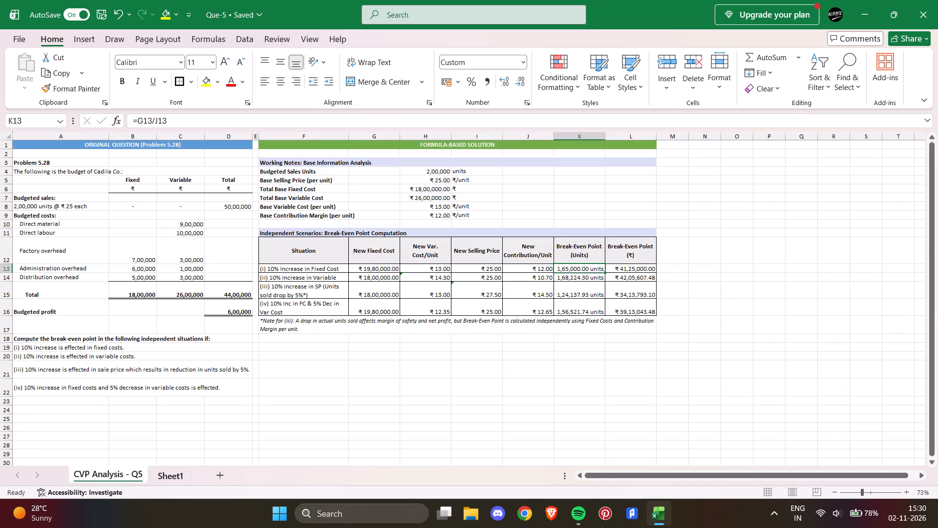
click(182, 475)
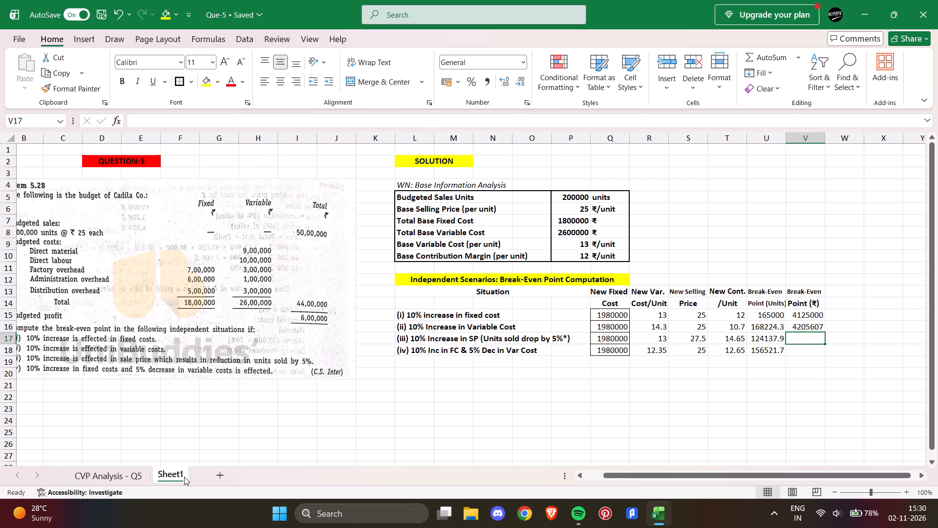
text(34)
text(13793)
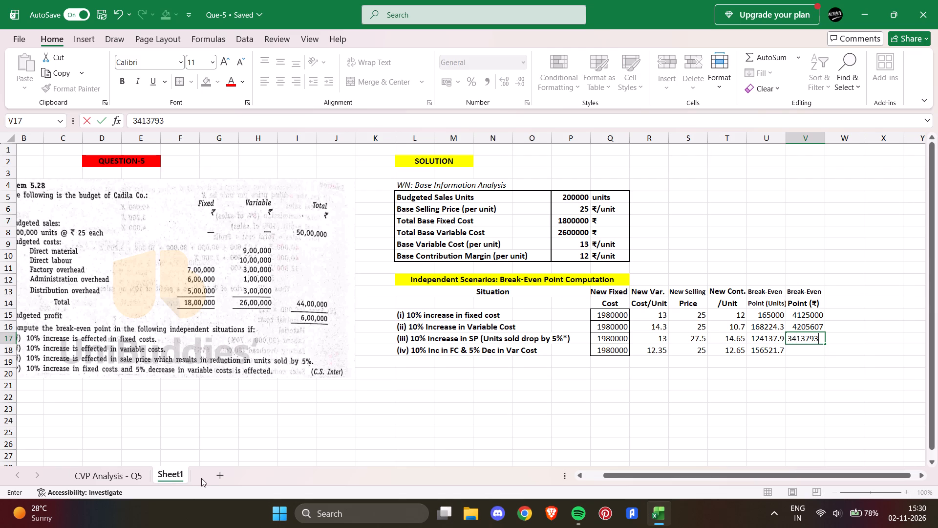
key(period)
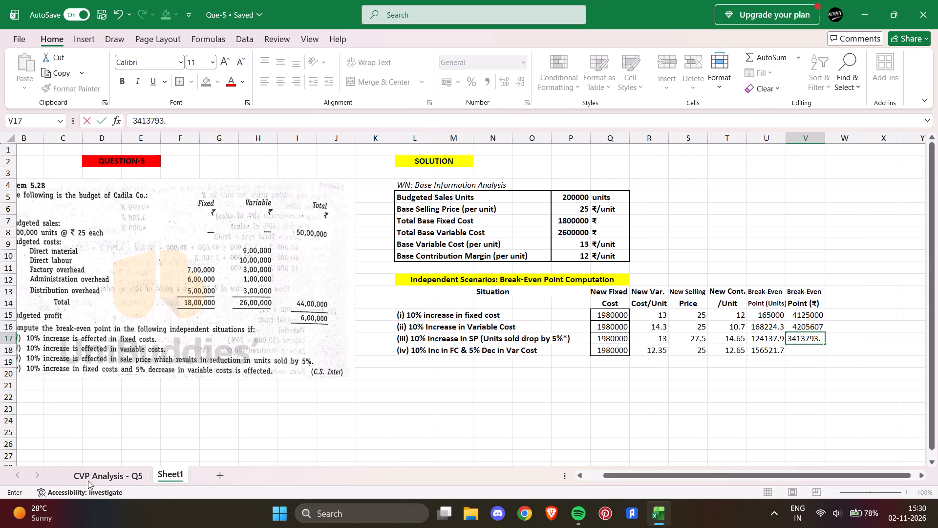
click(88, 481)
click(180, 476)
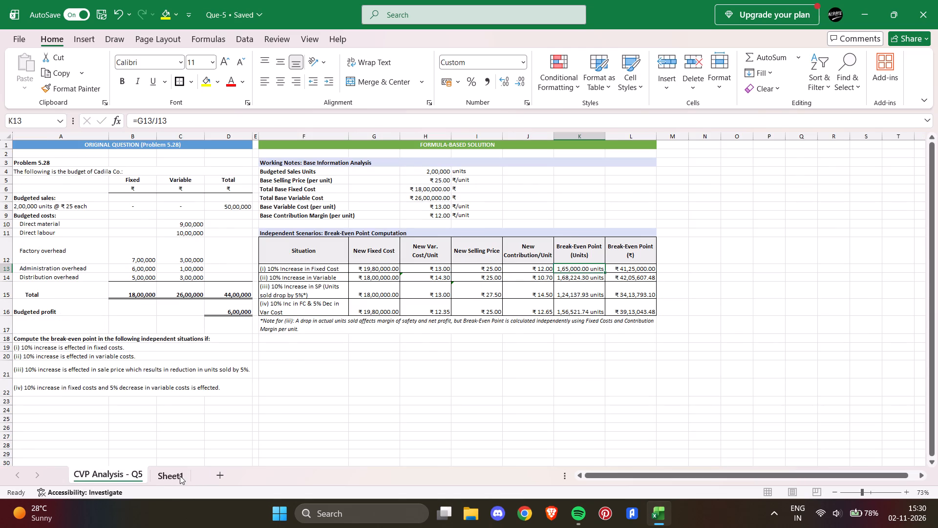
click(210, 116)
text(.10)
key(Return)
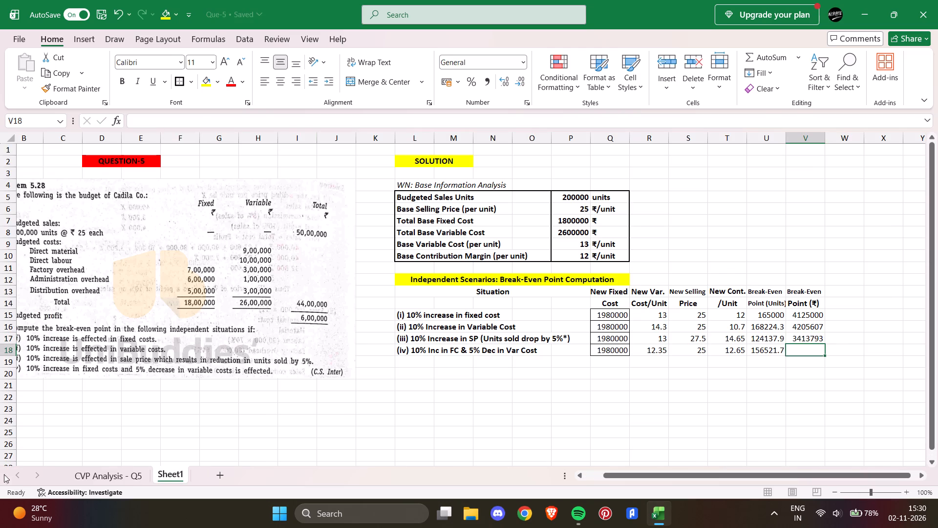
Enter the Break-Even Point (₹) value 3913043.48 in V18 of Sheet1 for situation (iv), copying it from the CVP Analysis - Q5 sheet.
click(99, 478)
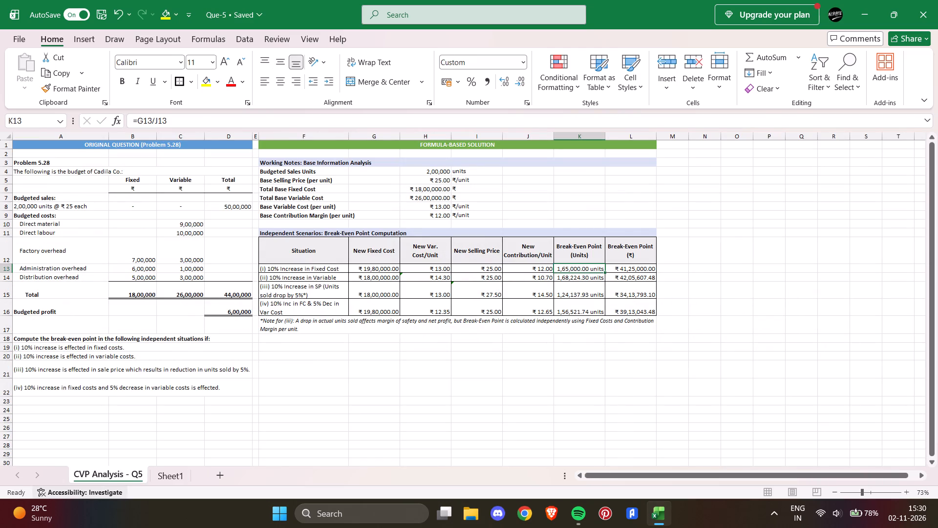
click(168, 469)
text(3913)
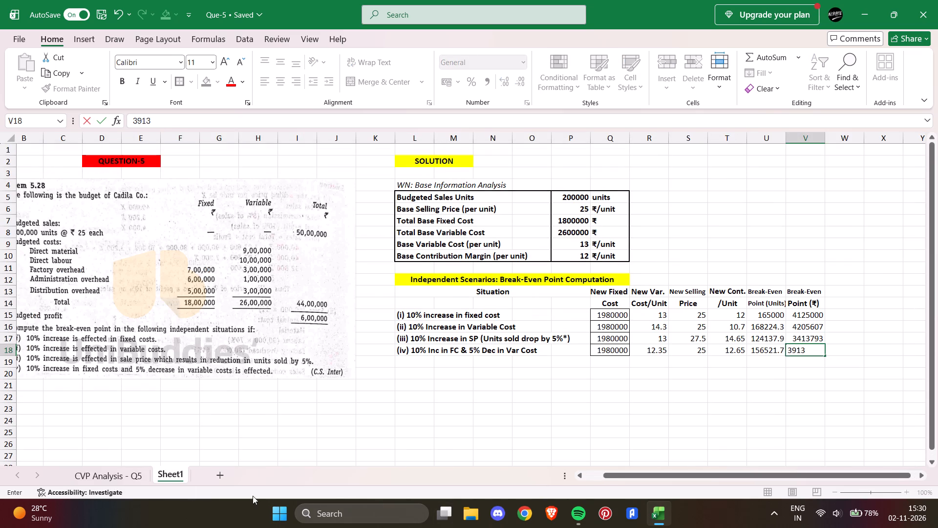
click(135, 473)
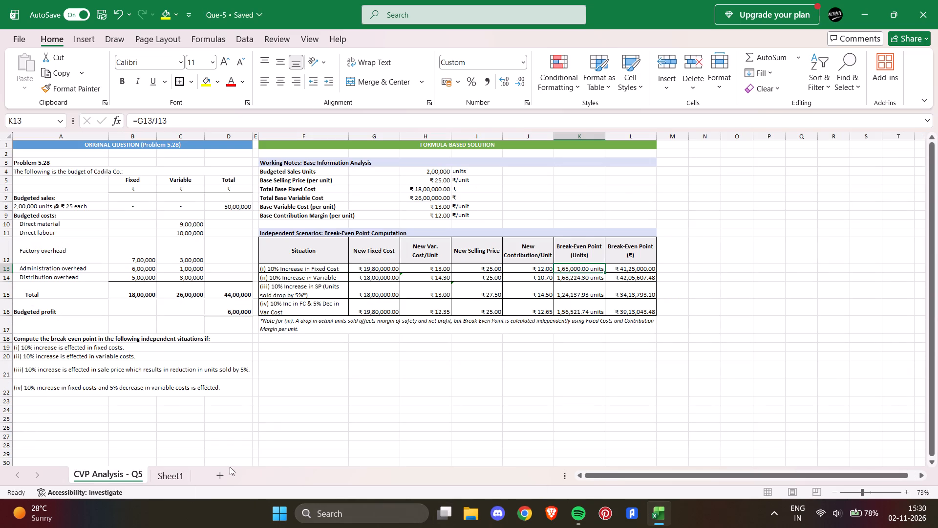
click(178, 473)
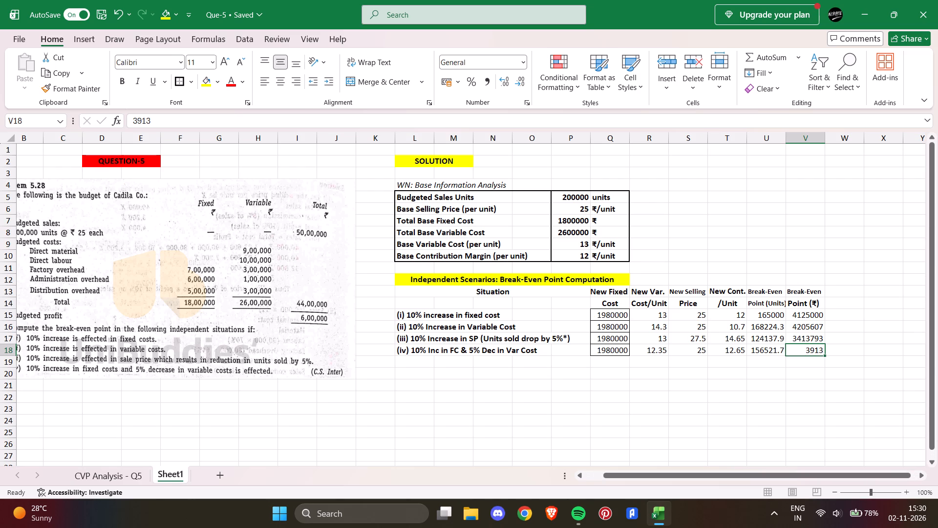
click(198, 129)
click(191, 123)
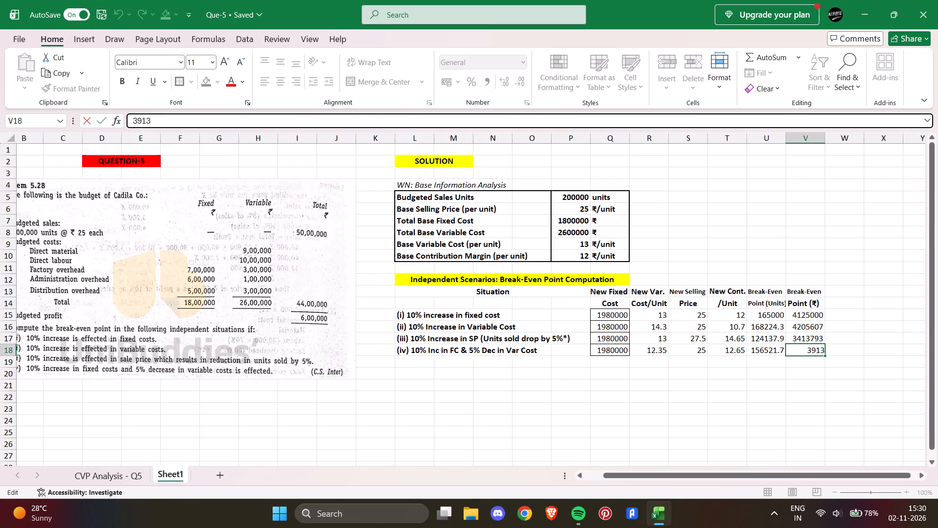
key(0)
text(43)
click(127, 475)
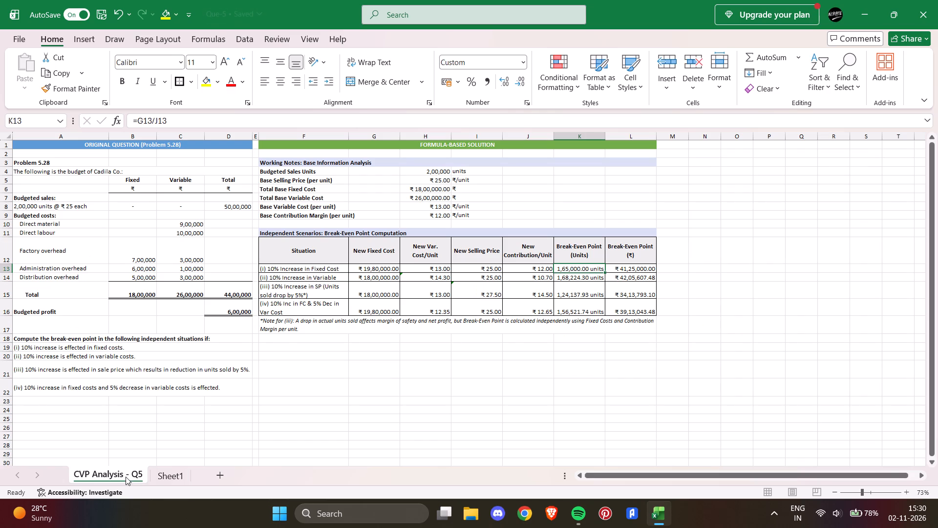
click(169, 475)
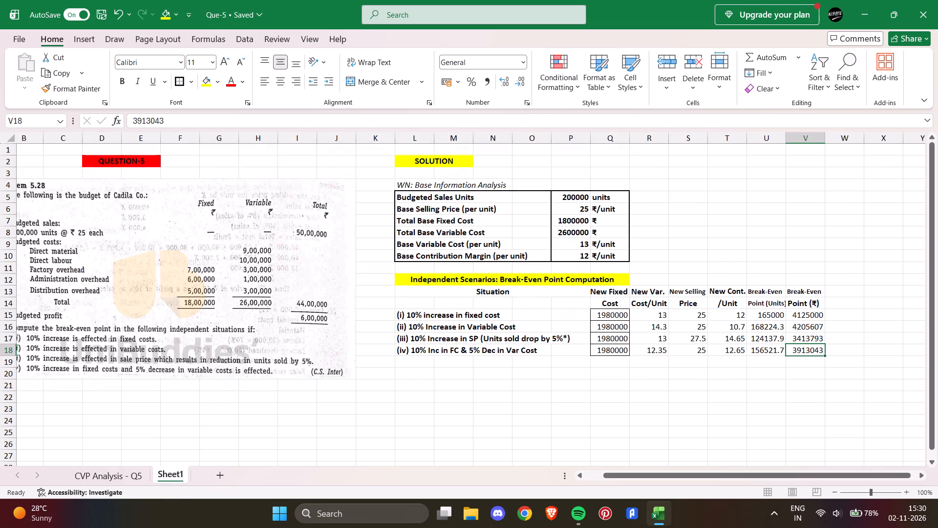
click(192, 127)
text(.48)
key(Return)
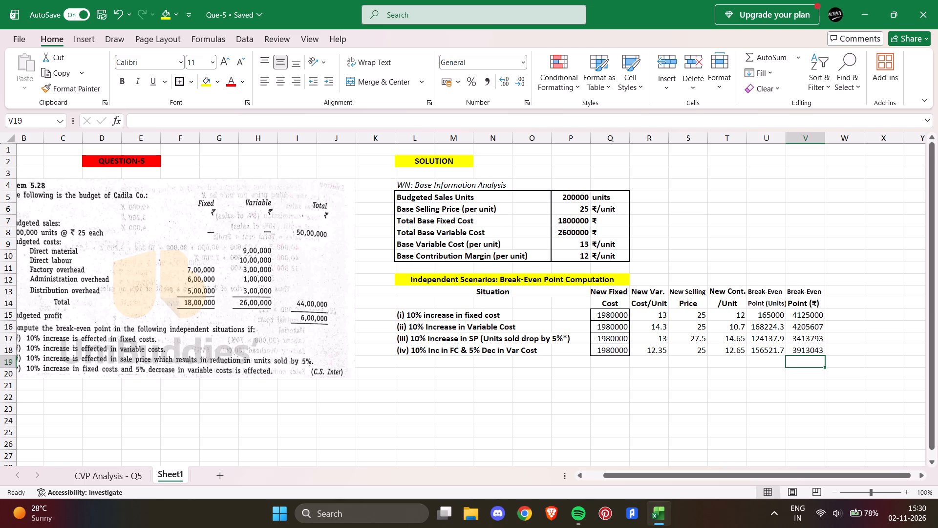
Erase the existing cell borders around the New Fixed Cost values in Q15:Q18.
click(189, 81)
click(216, 406)
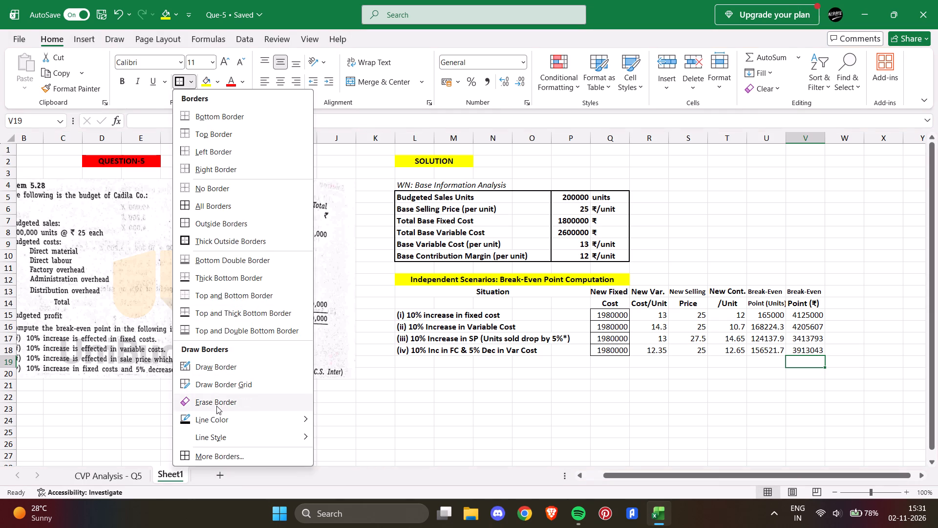
drag(588, 402, 623, 308)
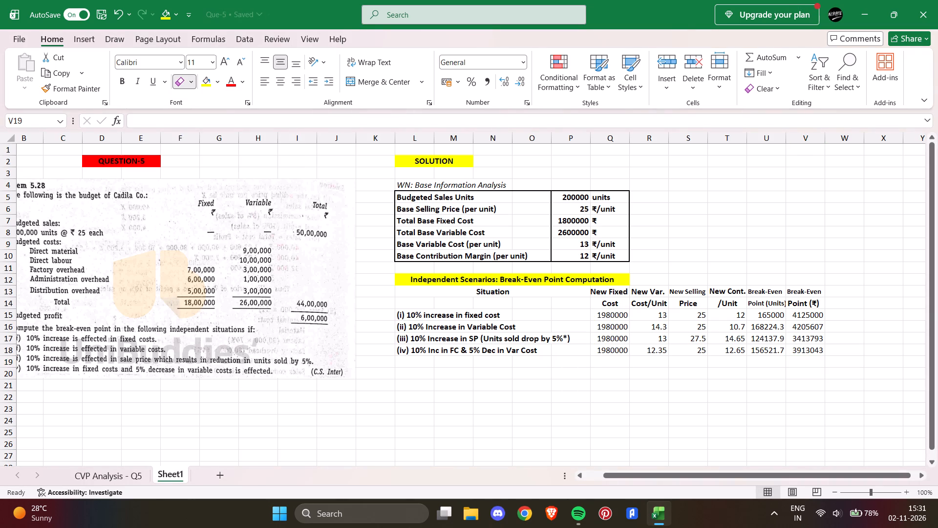
Apply a thick outside border around the whole break-even scenarios table, L13:V18.
click(191, 88)
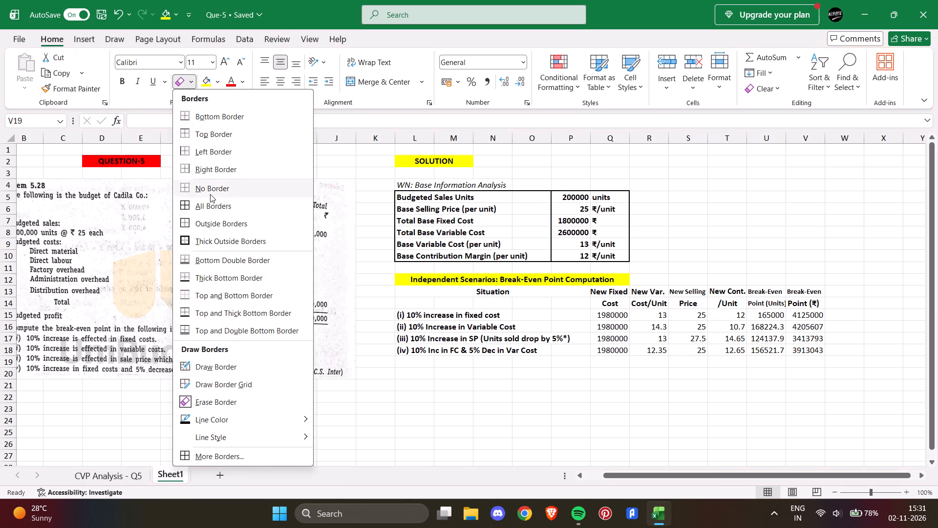
click(208, 241)
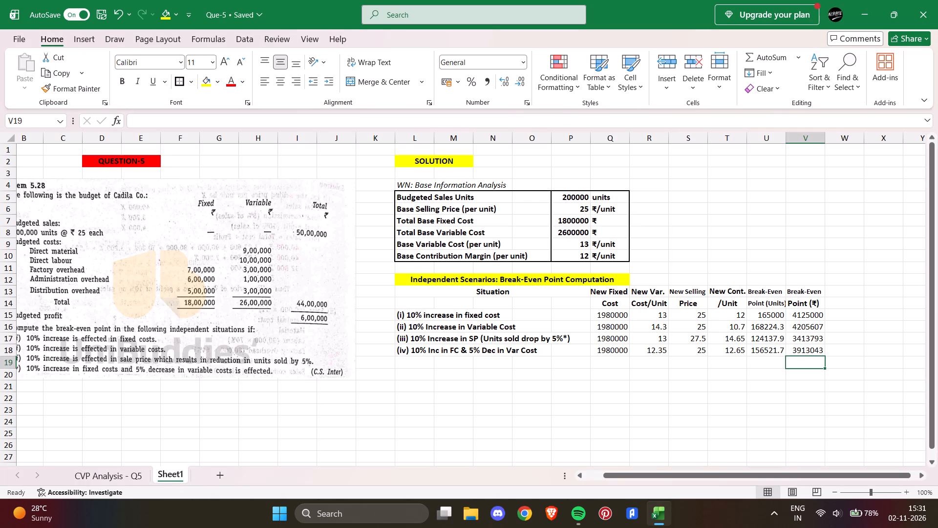
drag(408, 290, 799, 352)
click(182, 87)
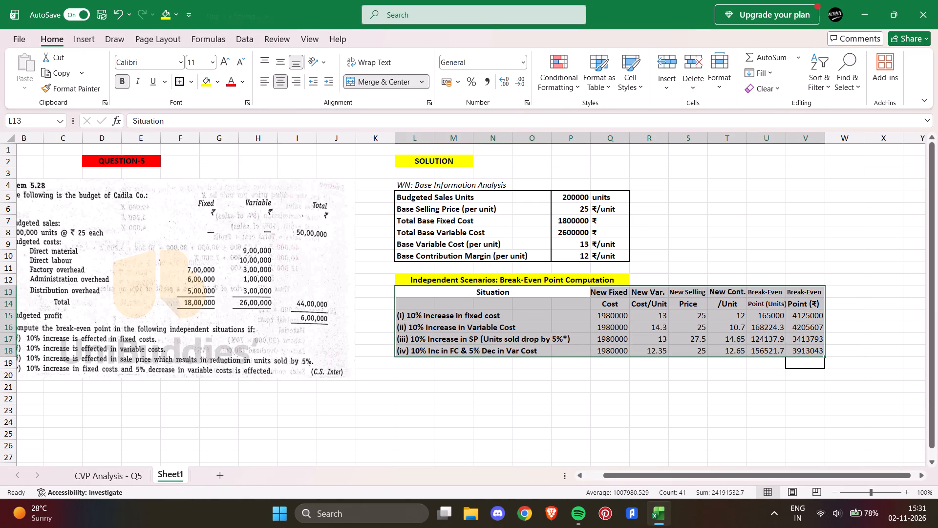
Apply thick outside borders separately to rows 13 to 18 of columns Q, R, S, T and U in the scenarios table.
drag(599, 292, 617, 329)
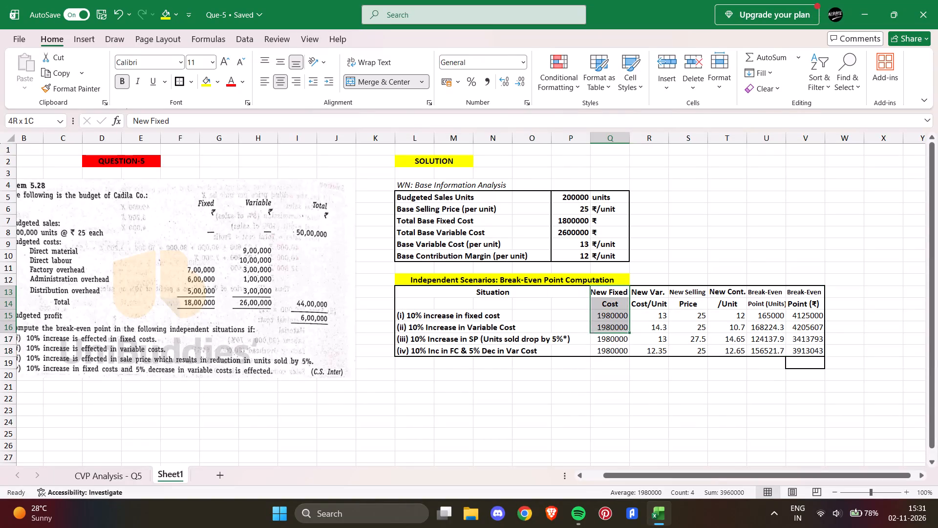
drag(617, 329, 618, 346)
click(180, 81)
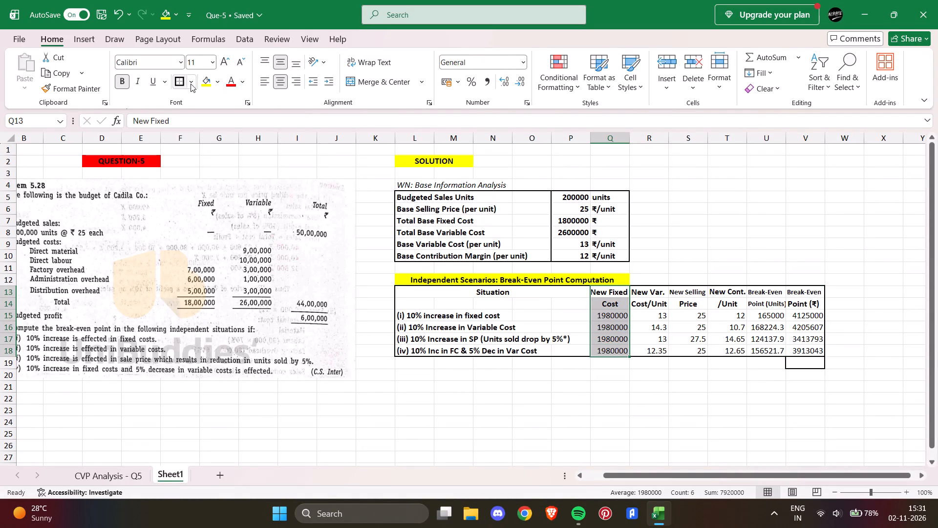
drag(643, 286, 656, 345)
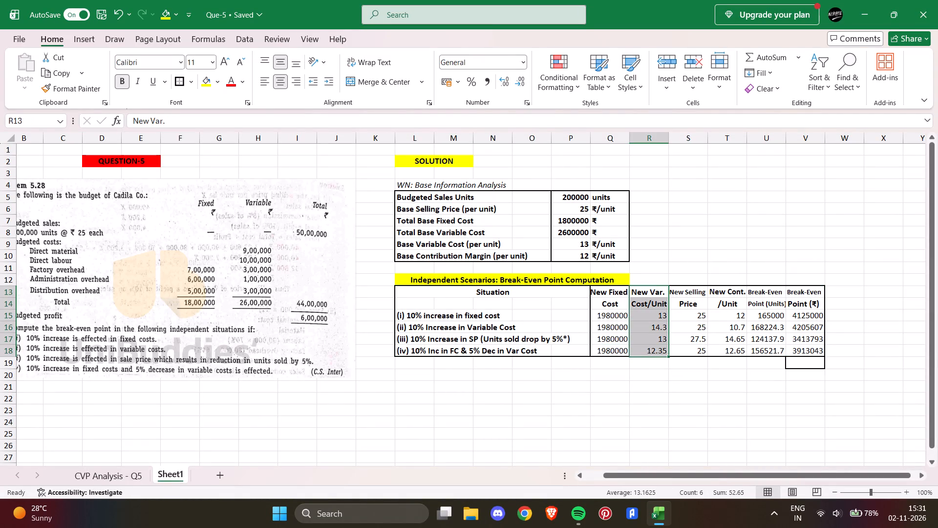
click(188, 78)
click(181, 83)
drag(676, 294, 694, 353)
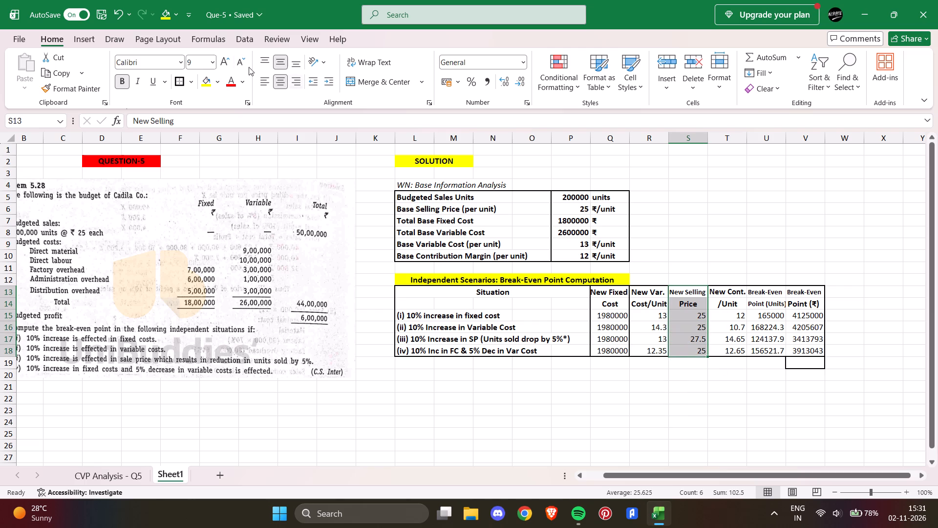
click(181, 80)
drag(723, 293, 731, 344)
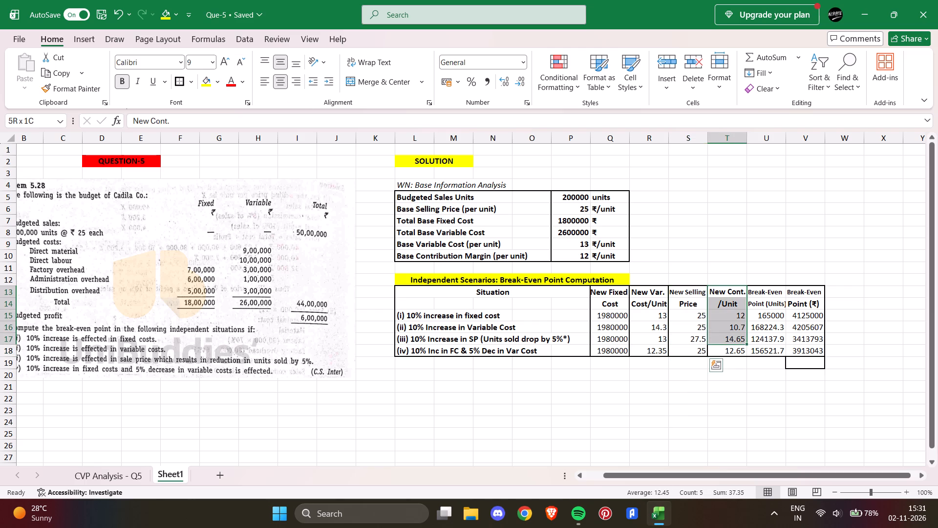
drag(731, 344, 731, 351)
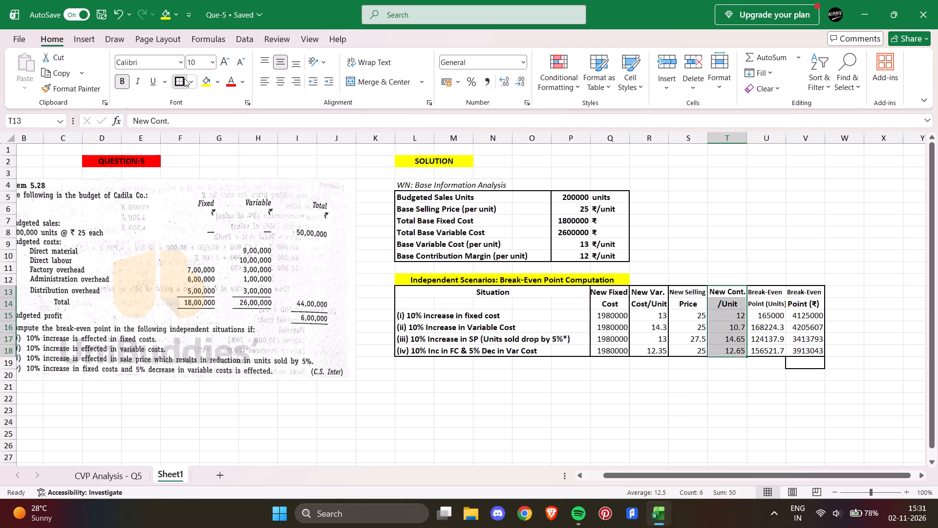
click(184, 78)
drag(769, 290, 774, 345)
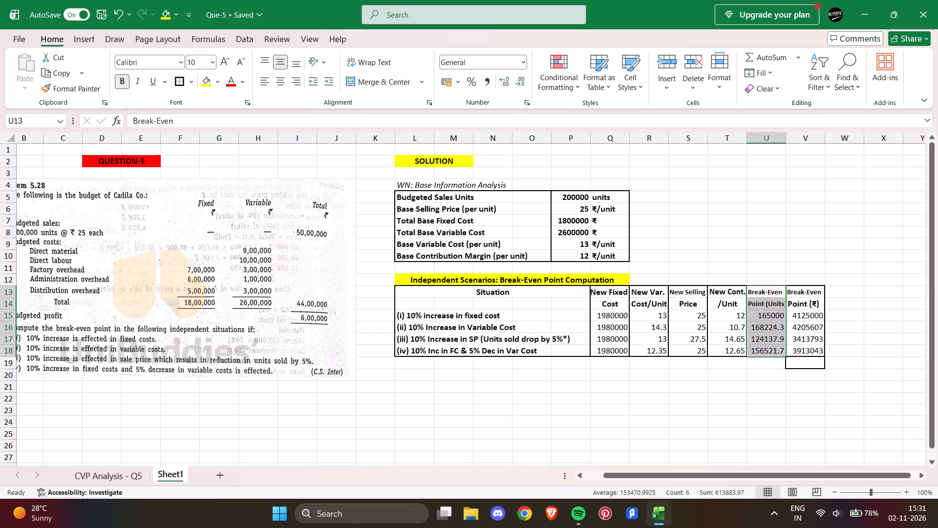
click(184, 77)
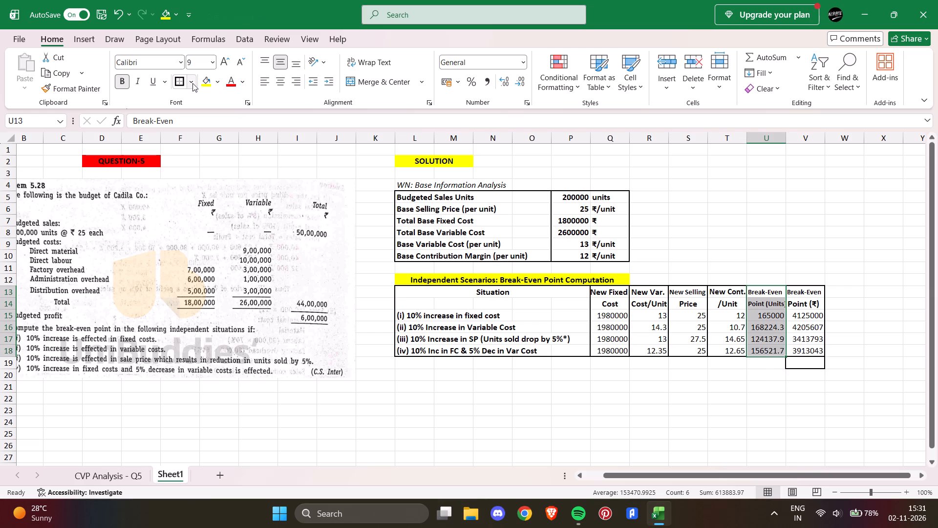
Erase the stray thick border around the empty cell V19 below the scenarios table.
click(192, 80)
click(243, 398)
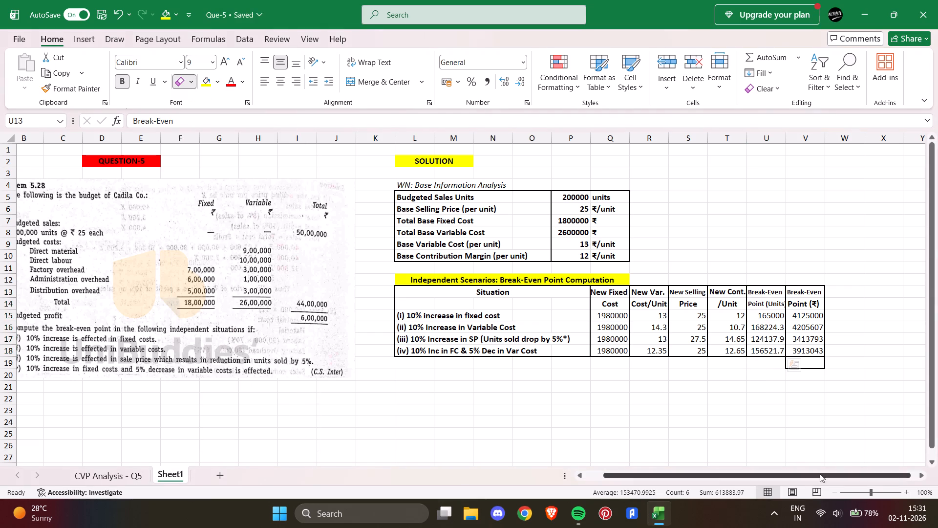
drag(847, 375, 819, 370)
drag(839, 364, 834, 364)
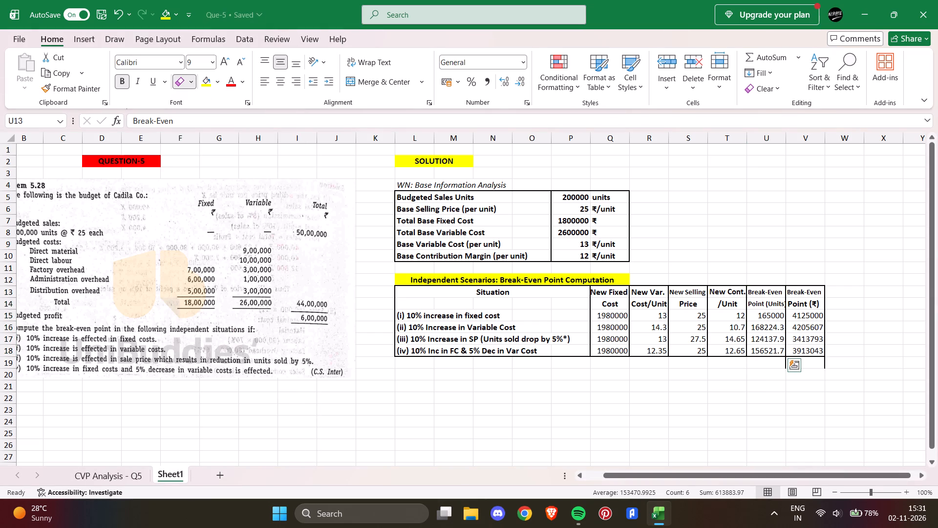
drag(834, 364, 829, 365)
drag(808, 368, 797, 364)
click(833, 369)
click(798, 367)
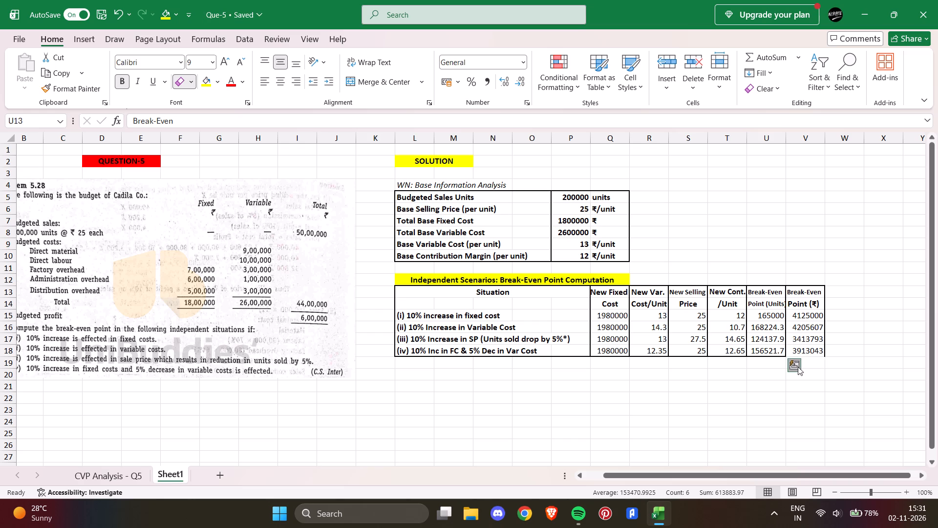
click(740, 369)
Apply a thick outside border to the Break-Even Point (₹) column, V13:V18.
click(193, 78)
click(216, 242)
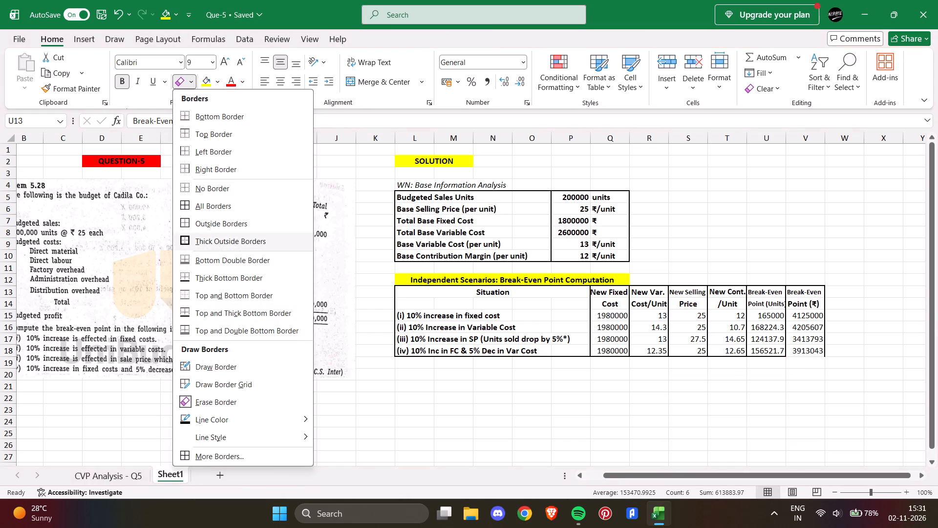
drag(794, 291, 799, 350)
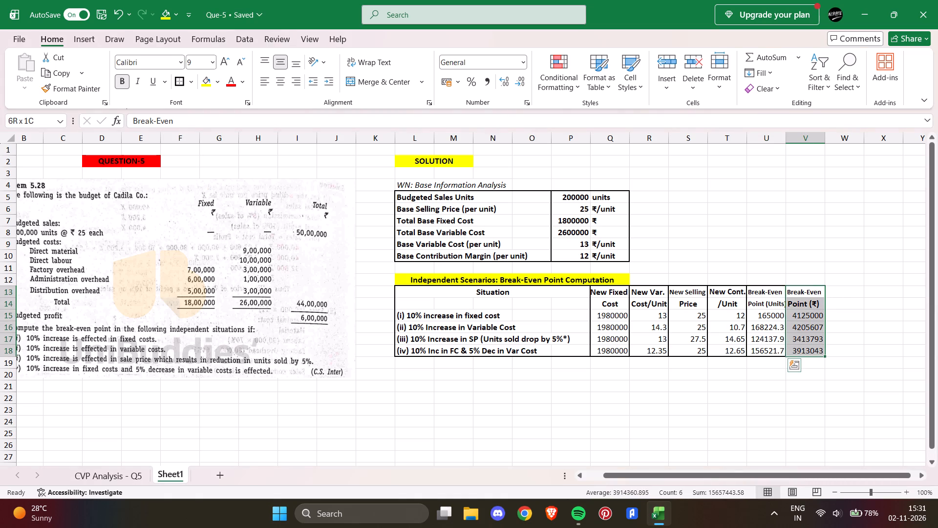
drag(799, 350, 799, 351)
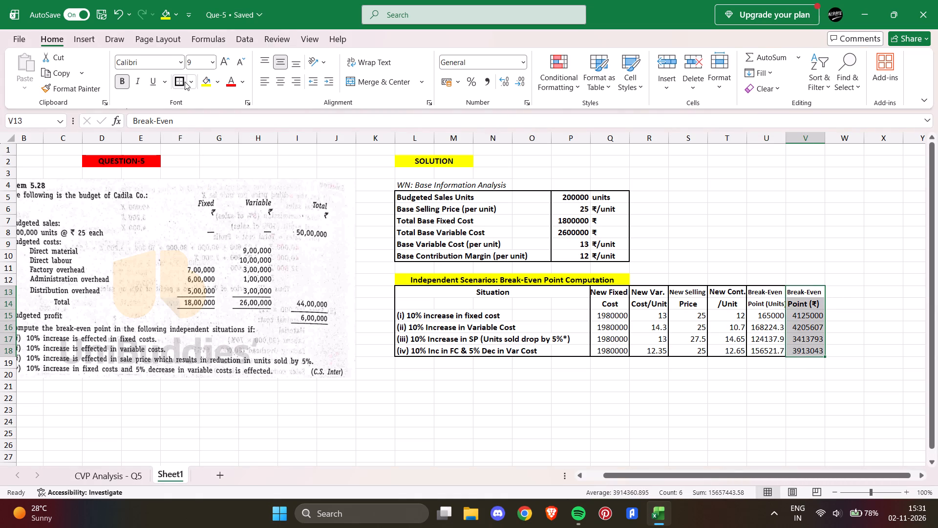
click(185, 82)
Apply a thick outside border around the scenarios table's header rows, L13:V14.
drag(402, 287, 808, 303)
click(179, 86)
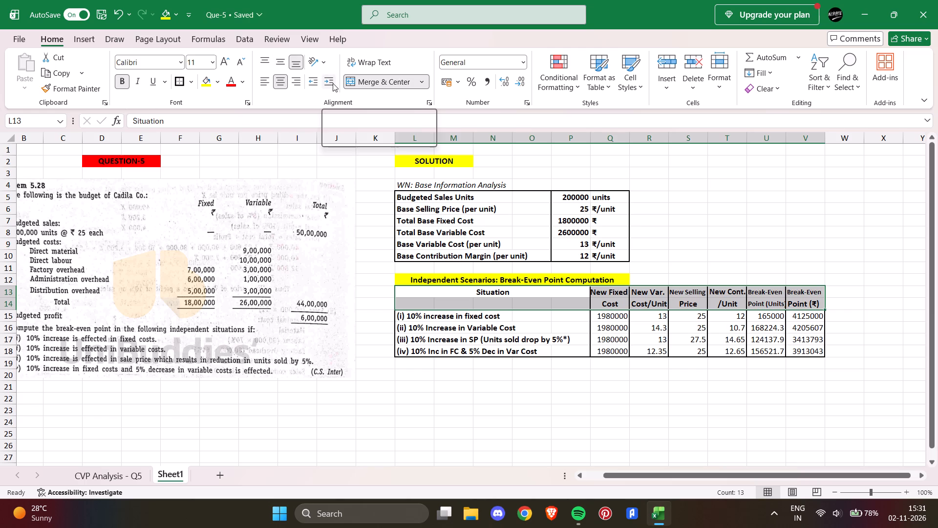
click(734, 234)
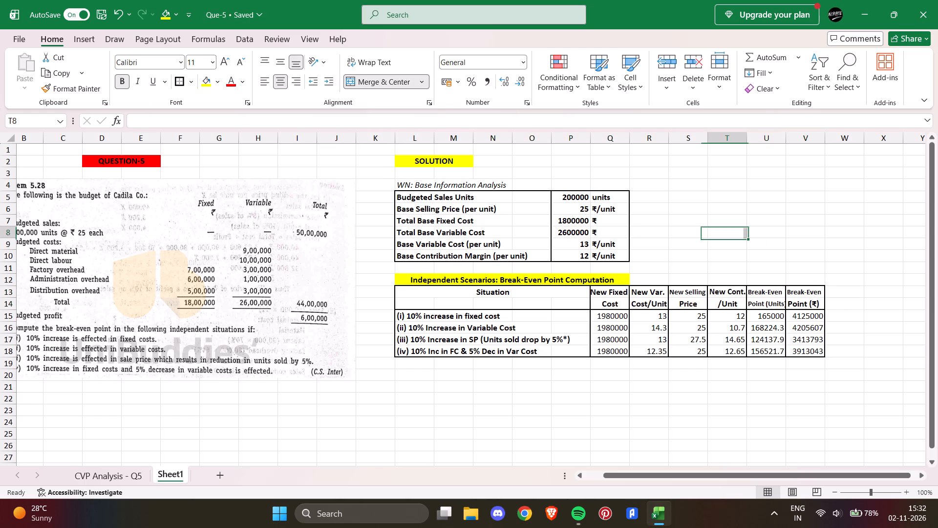
Merge and centre the Situation header across L13:P14, with its text aligned to the middle vertically.
click(511, 294)
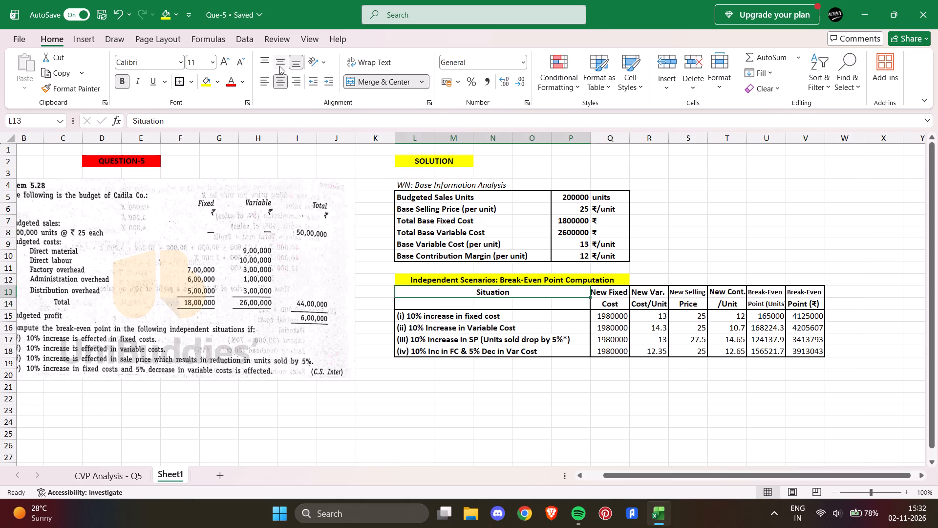
click(277, 65)
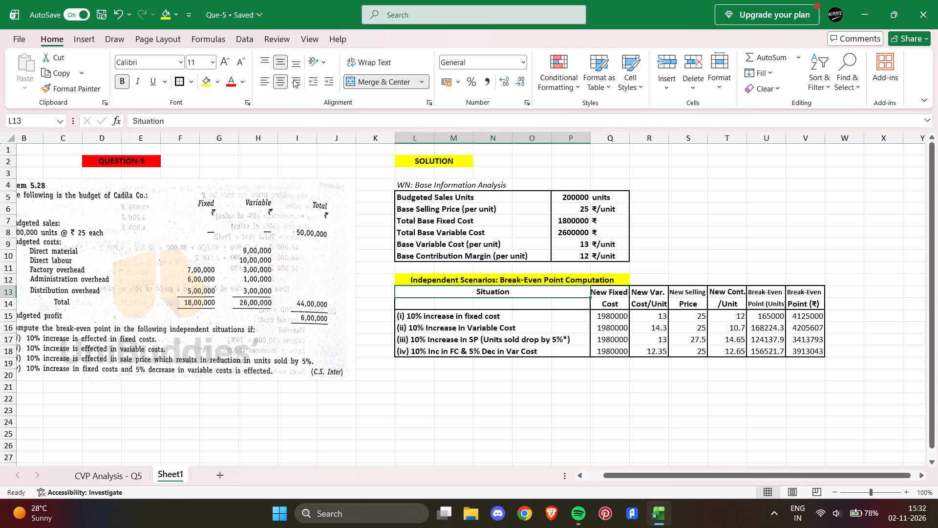
click(282, 81)
click(279, 83)
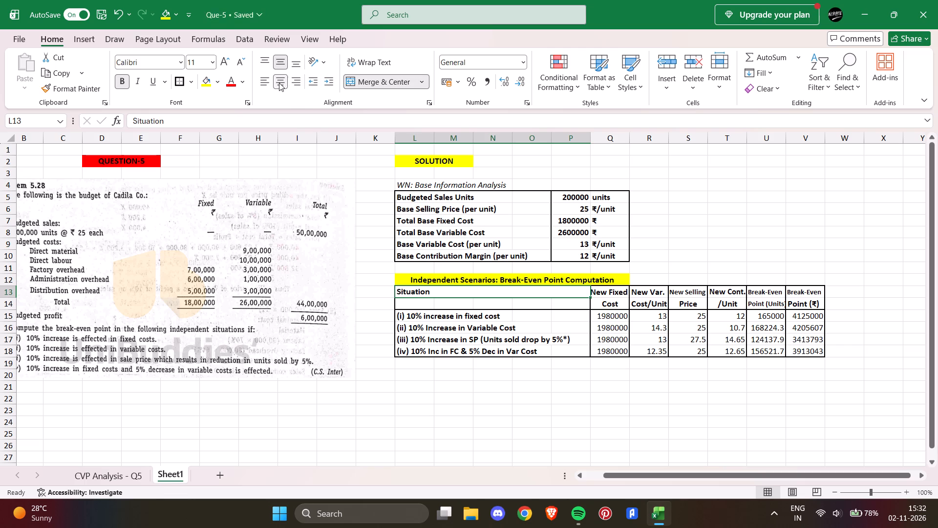
click(726, 197)
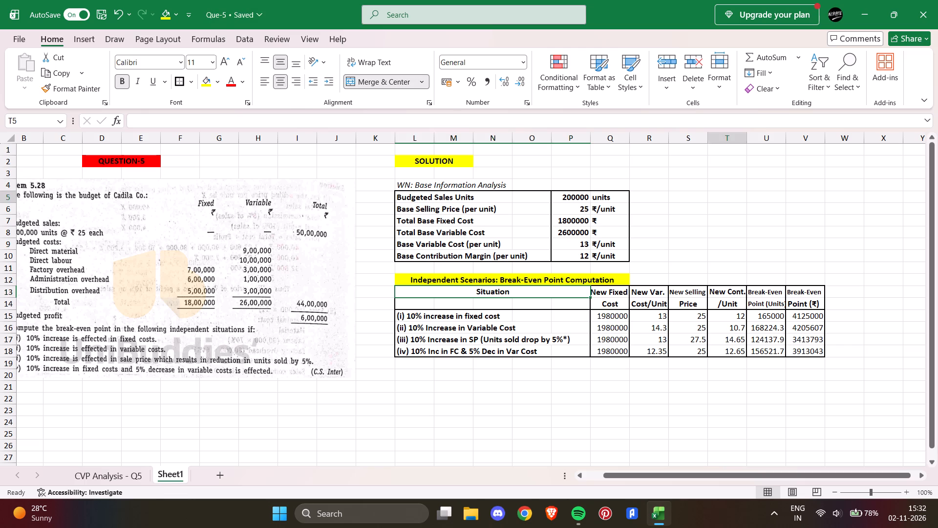
drag(424, 291, 497, 307)
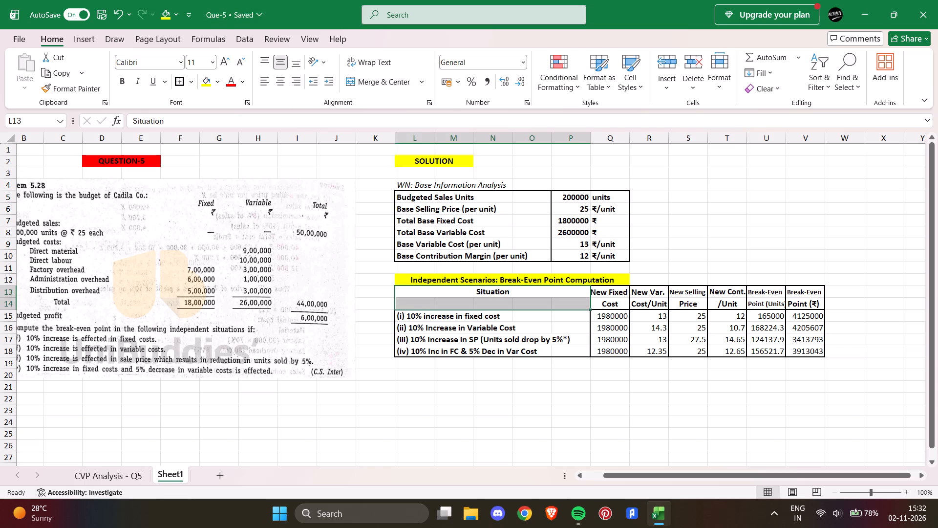
double_click(384, 83)
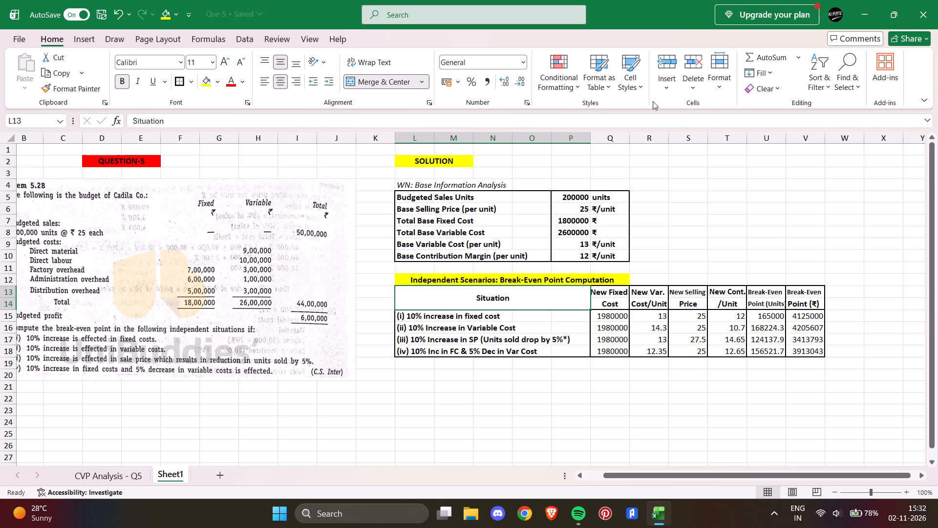
click(720, 187)
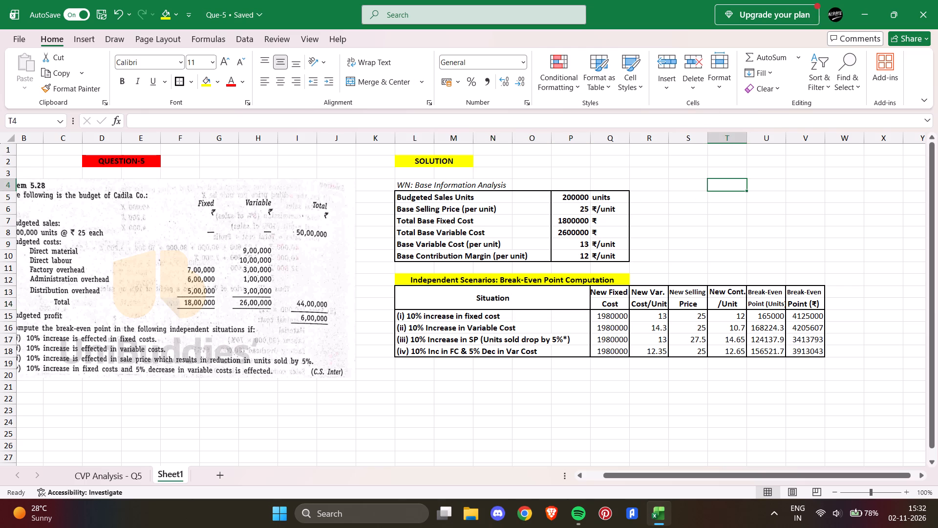
Copy the note for (iii), up to the word "Contribution", from F17 of the CVP Analysis - Q5 sheet into L20 of Sheet1.
click(109, 478)
click(306, 332)
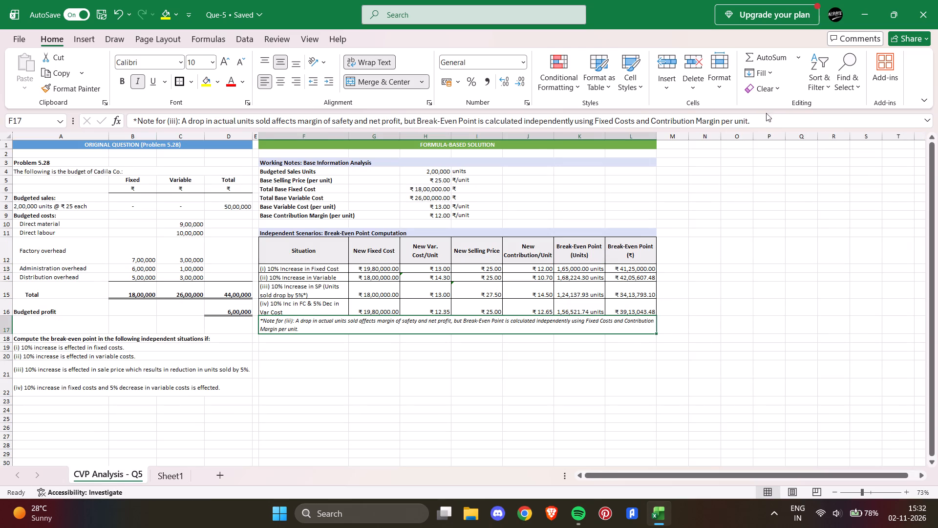
drag(695, 122, 457, 136)
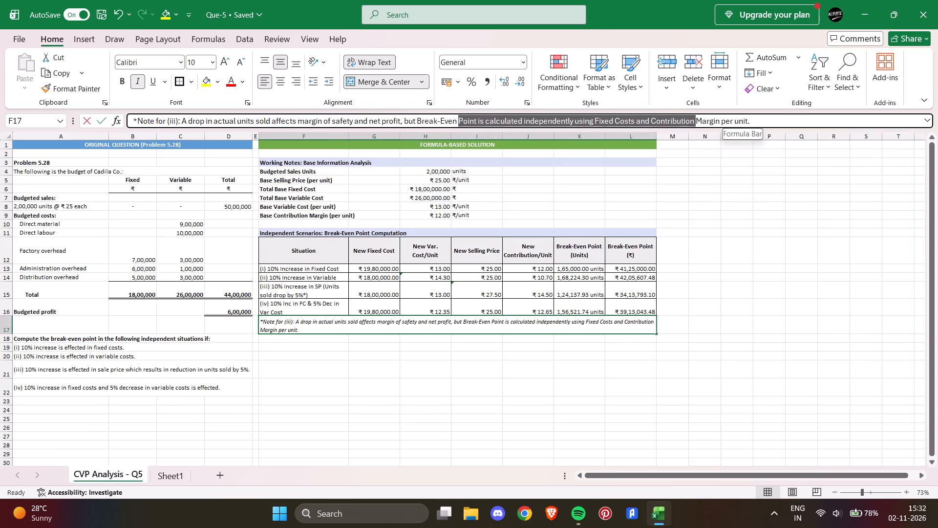
drag(457, 136, 131, 134)
key(ctrl+c)
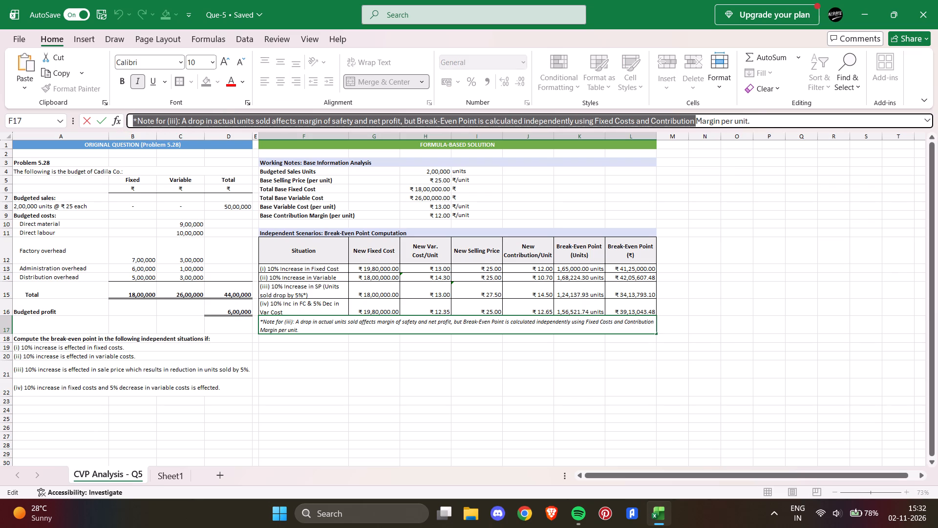
click(167, 474)
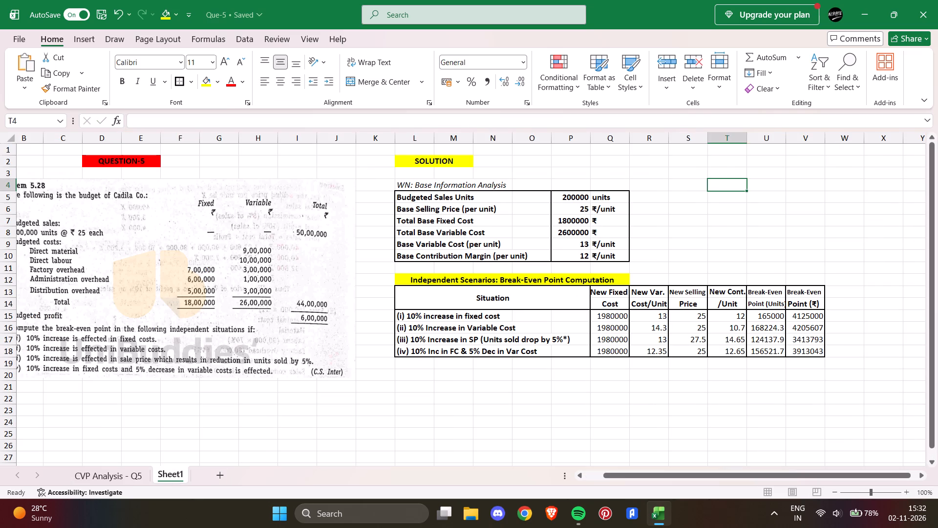
click(408, 362)
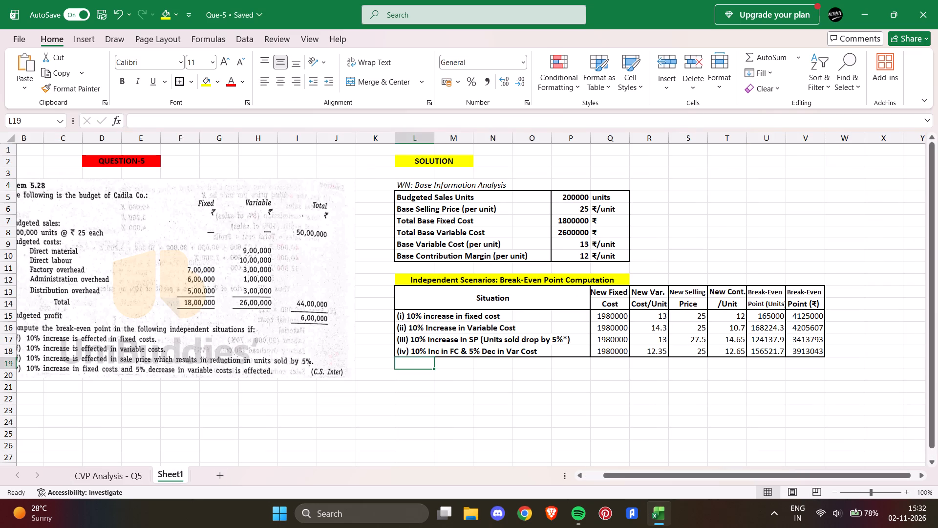
click(408, 372)
key(ctrl+v)
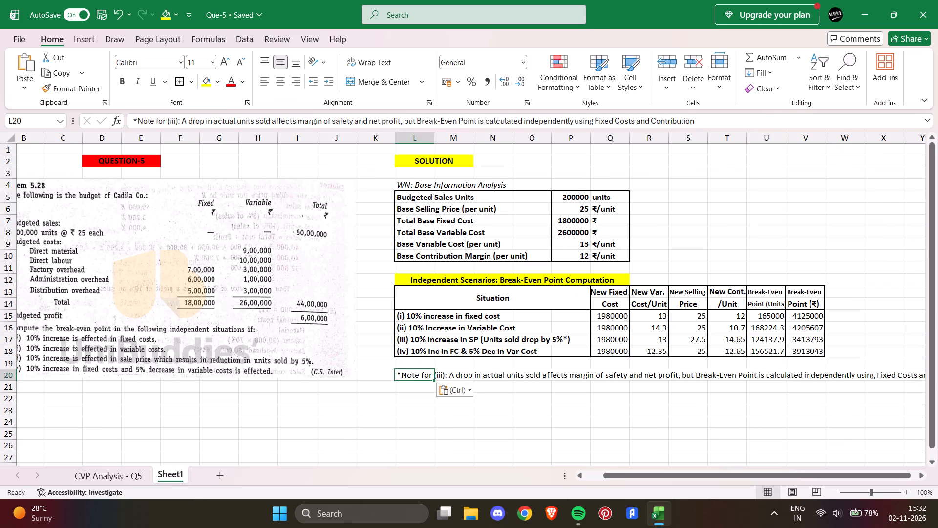
Shorten the note in L20 so that it ends with "Break-Even Point is calculated".
scroll(526, 359, left, 1)
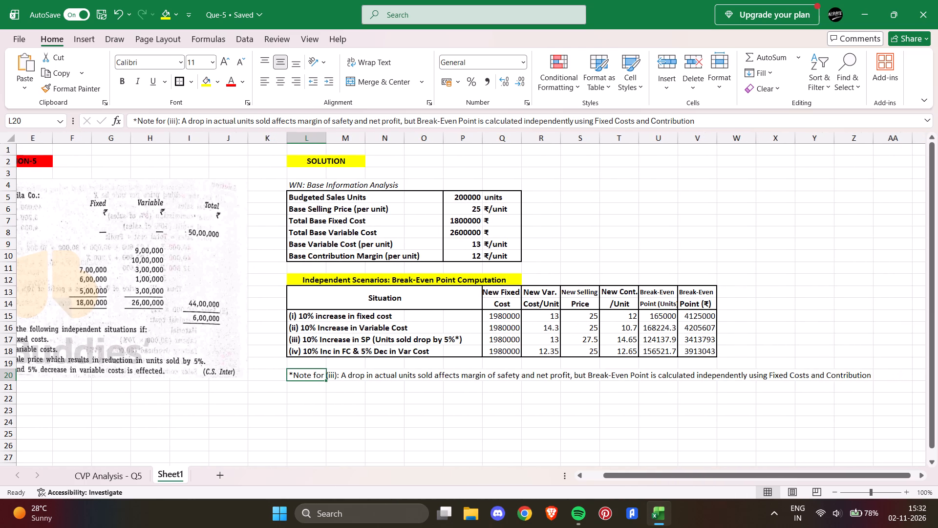
scroll(538, 358, left, 3)
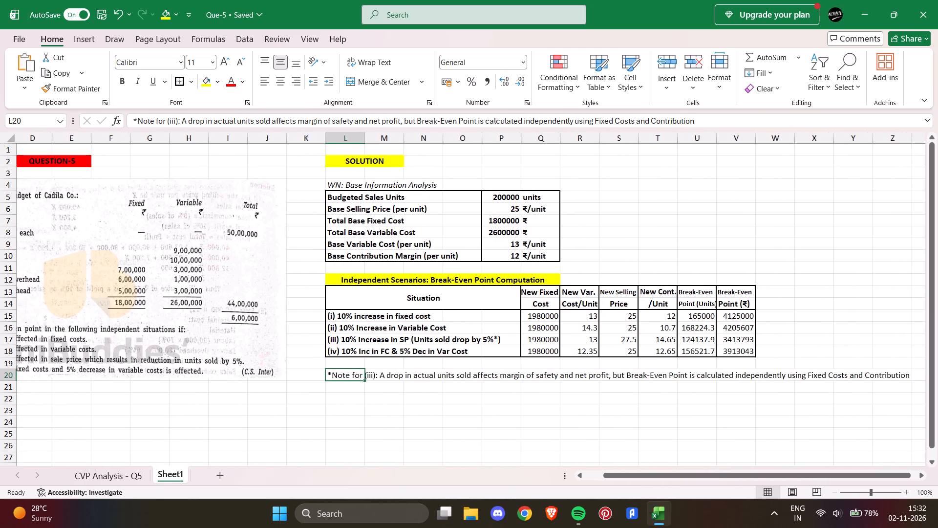
scroll(542, 356, left, 1)
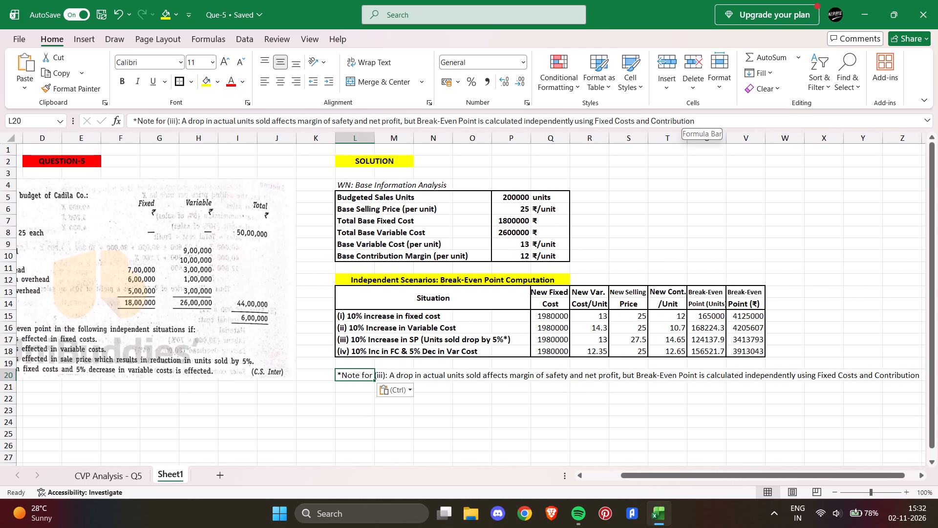
drag(712, 120, 674, 120)
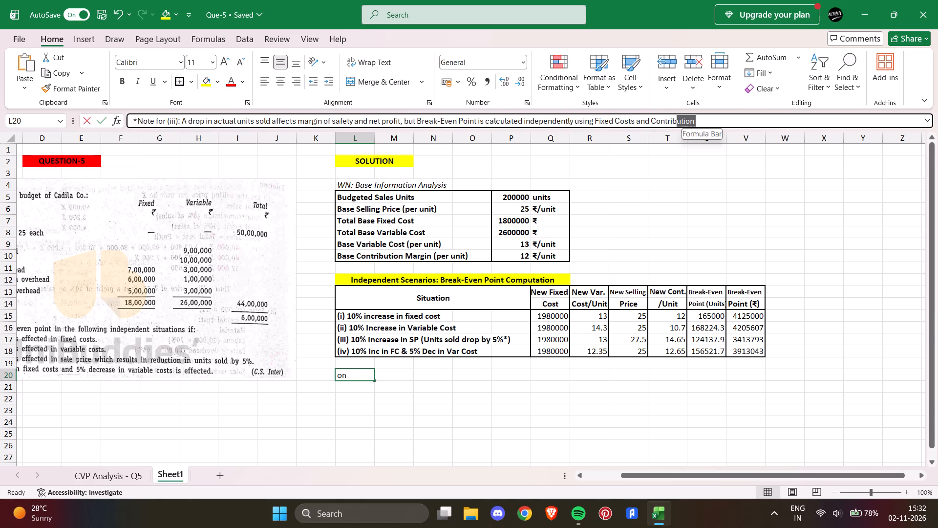
drag(674, 120, 522, 121)
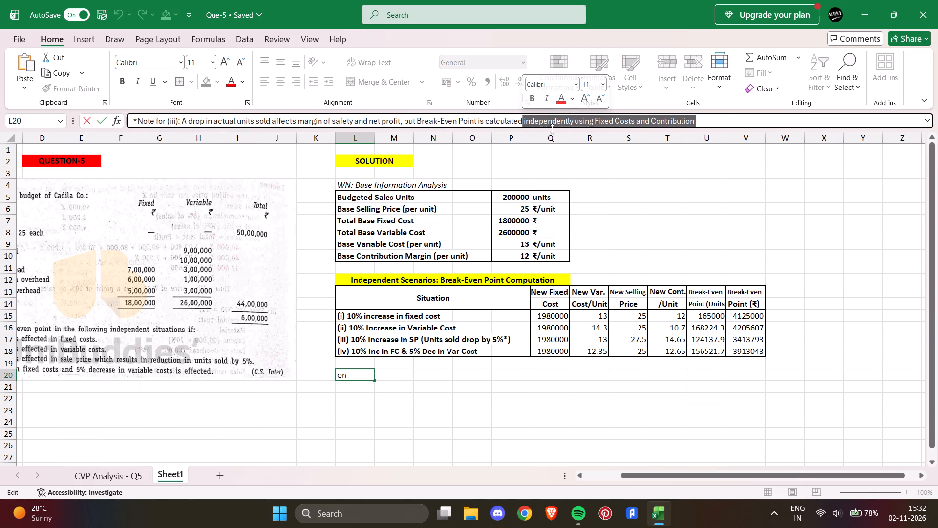
key(BackSpace)
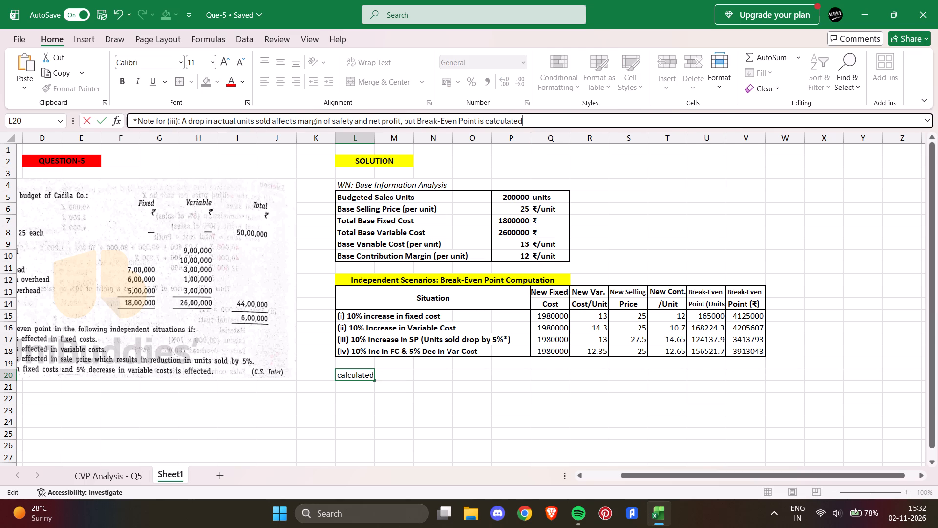
click(361, 385)
Italicise the note's first line across L20:V20.
drag(348, 375, 377, 378)
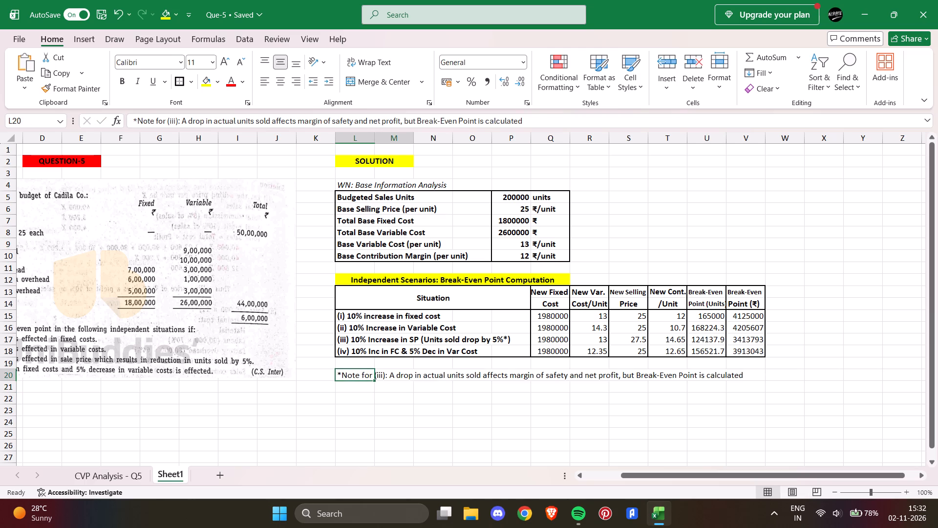
drag(377, 378, 735, 379)
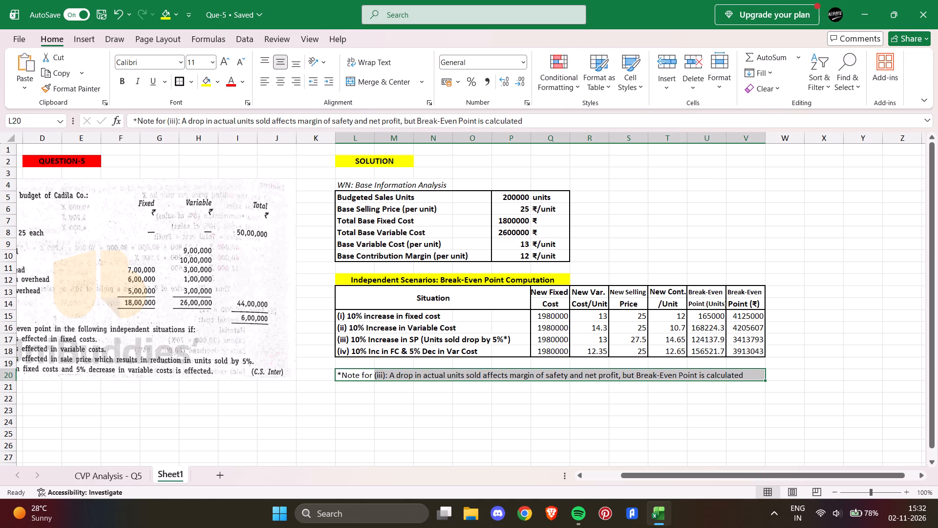
click(141, 82)
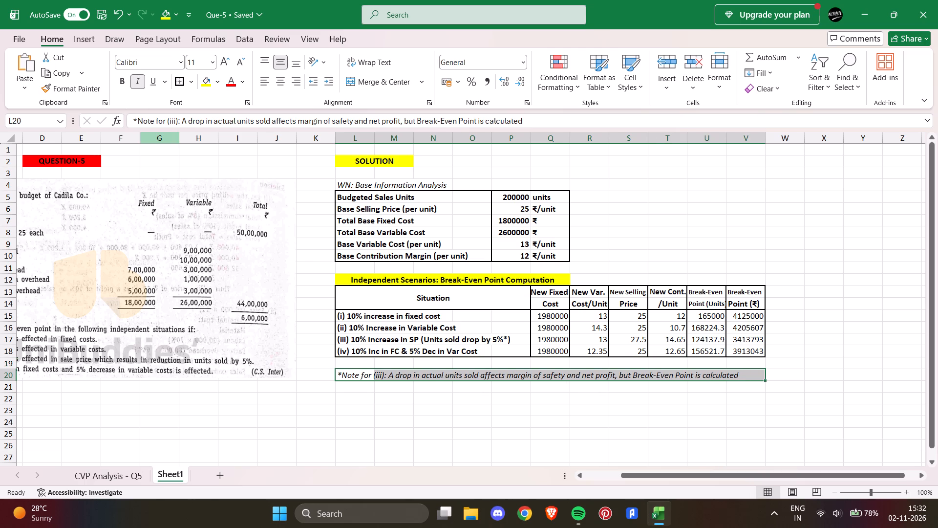
Copy "independently using Fixed Costs and Contribution Margin per unit." from the CVP Analysis - Q5 note into L21 of Sheet1.
click(121, 473)
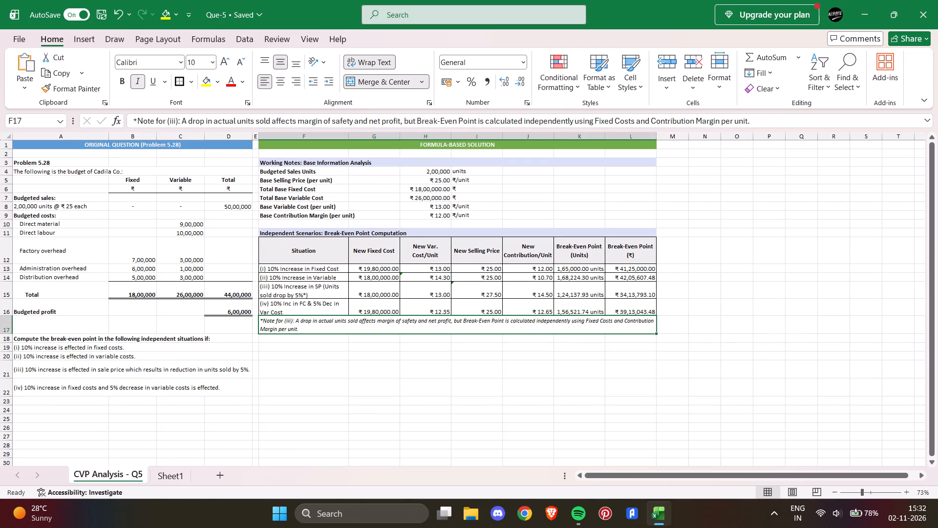
click(181, 474)
click(94, 479)
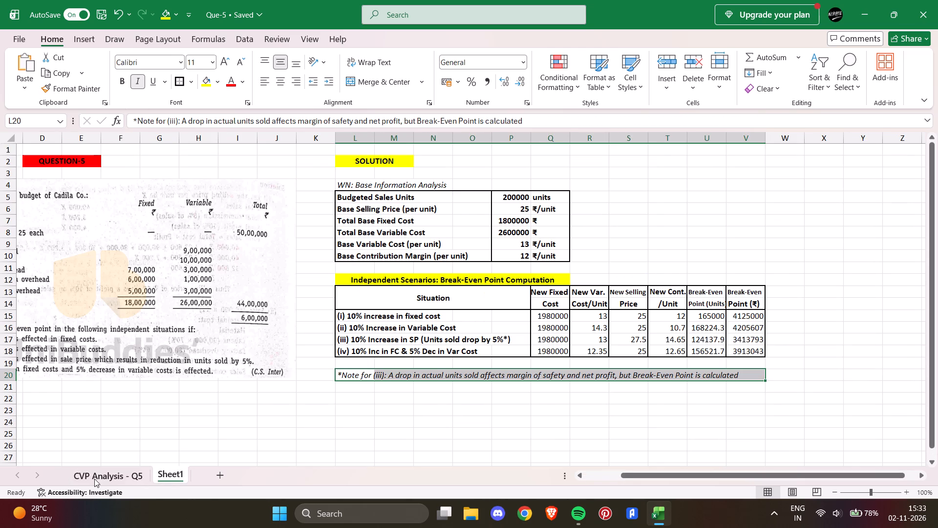
scroll(588, 132, left, 1)
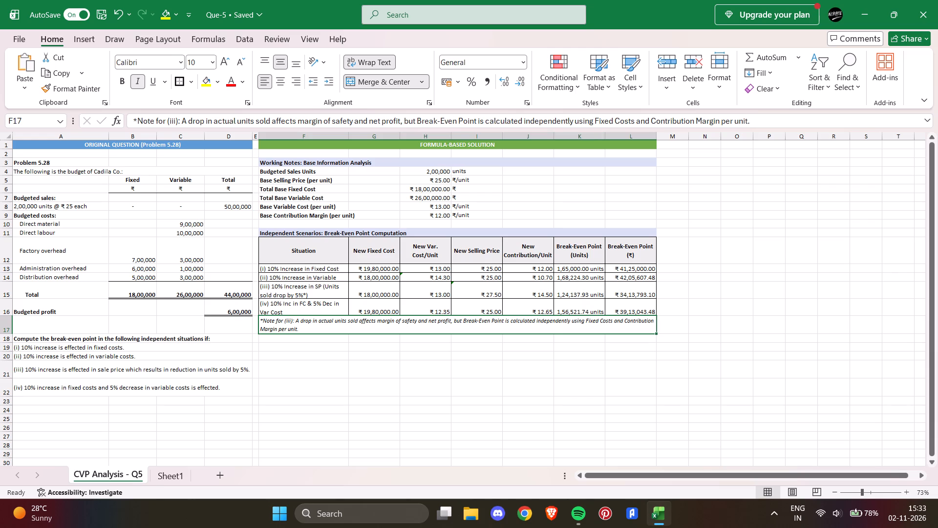
scroll(596, 128, left, 1)
drag(758, 122, 524, 120)
key(ctrl+c)
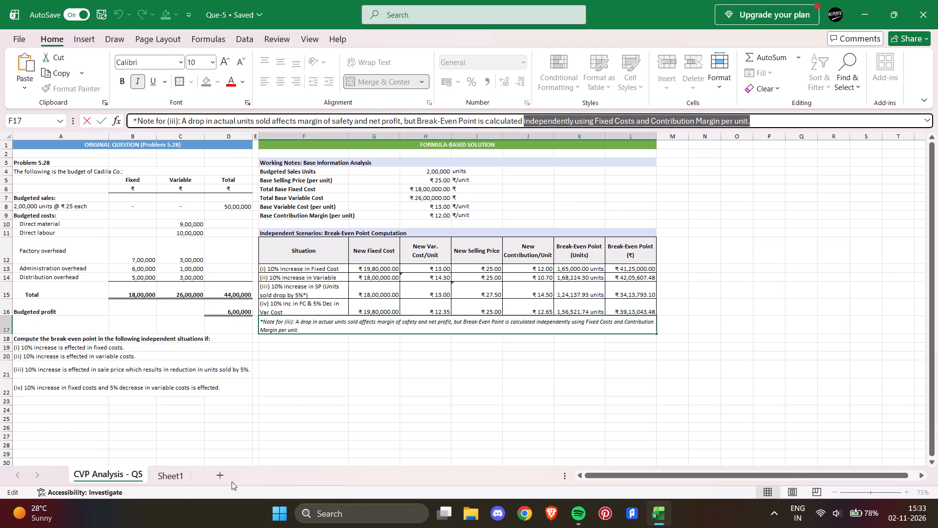
click(172, 469)
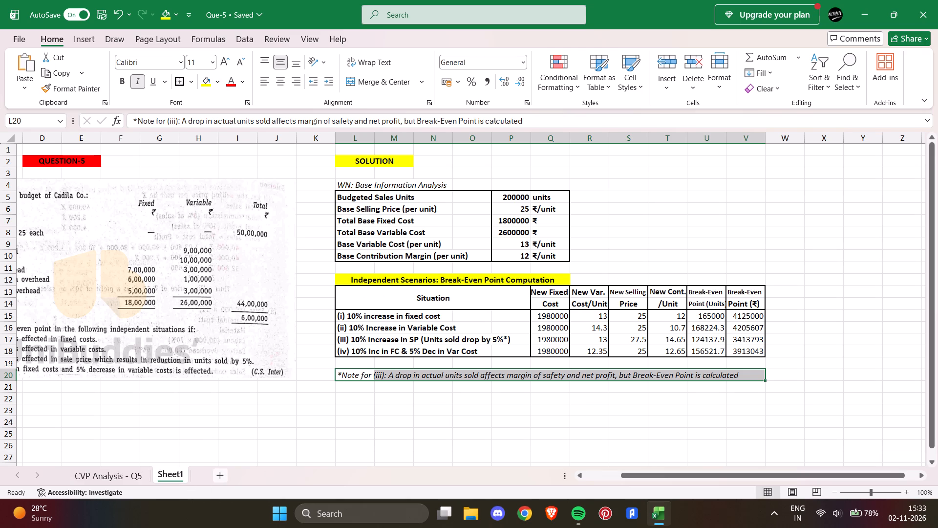
click(349, 387)
click(162, 115)
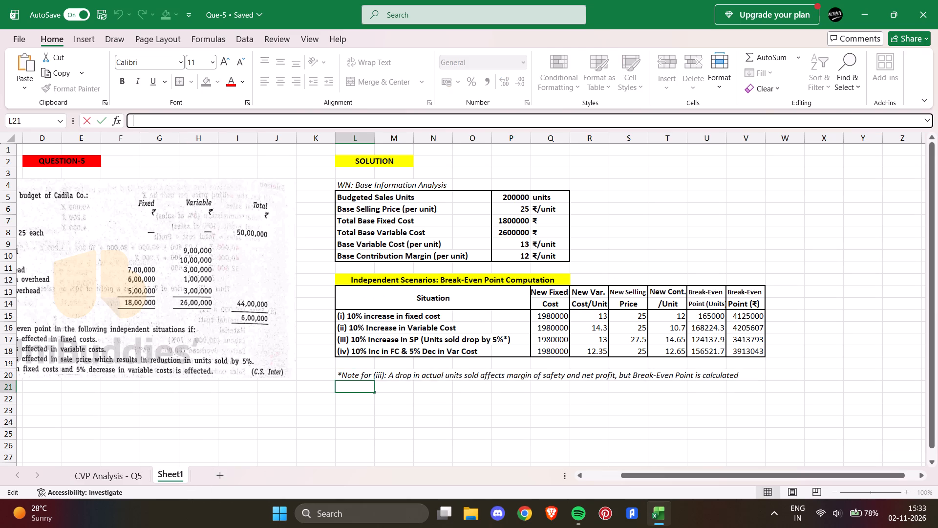
key(ctrl+v)
click(408, 410)
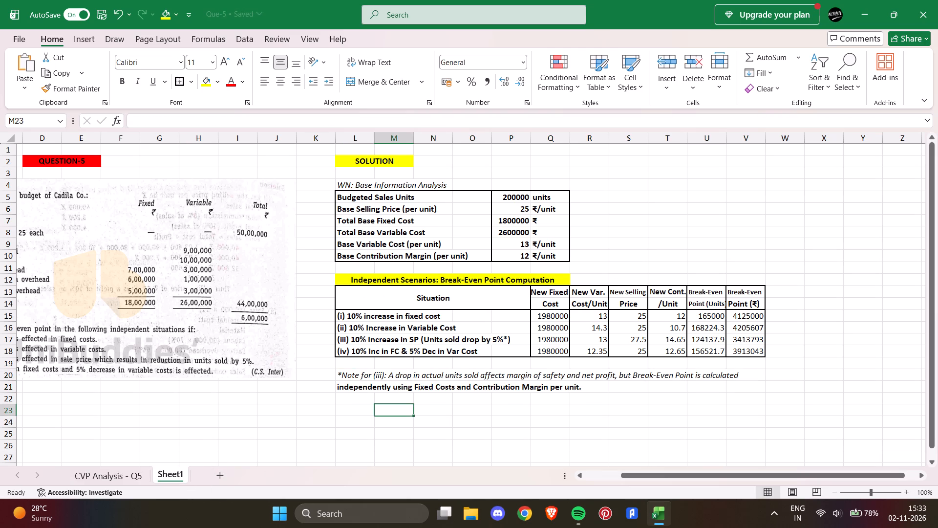
Make the note's second line in L21:R21 italic and remove its bold formatting.
drag(343, 387, 575, 390)
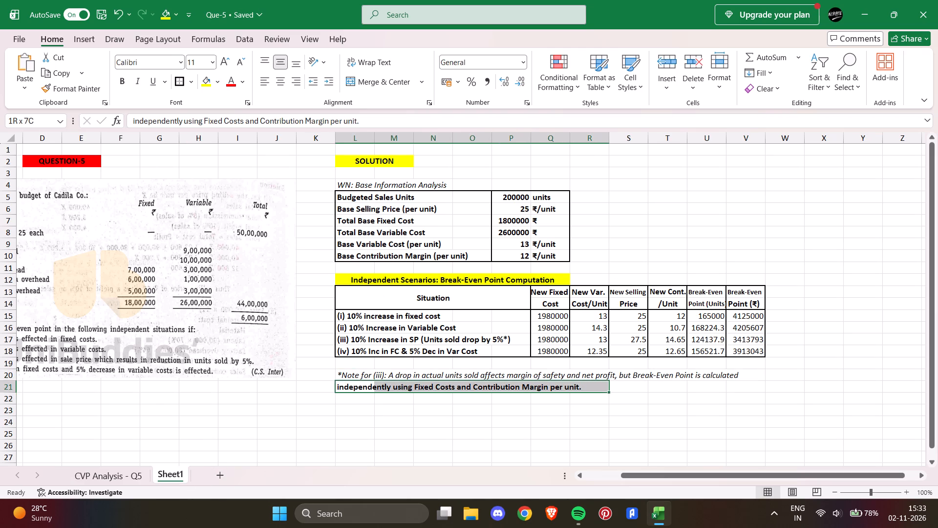
drag(575, 390, 576, 390)
click(131, 78)
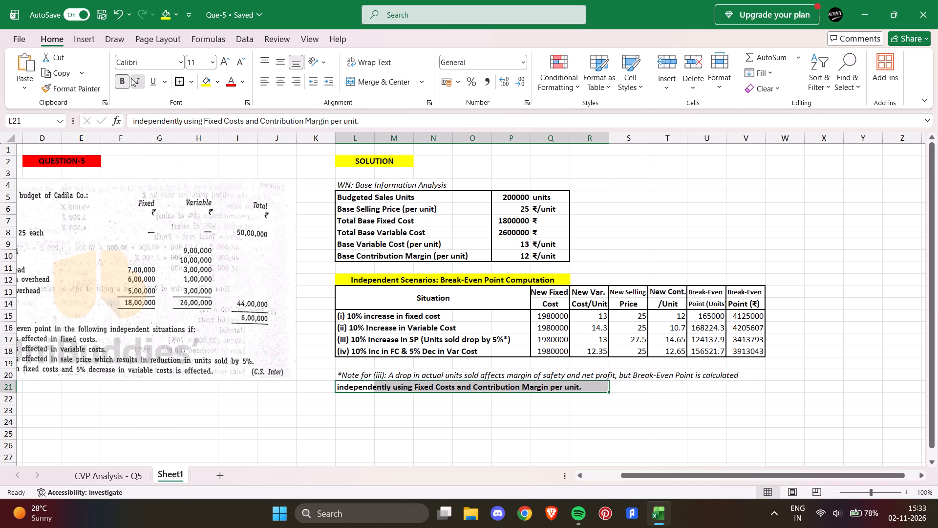
click(124, 80)
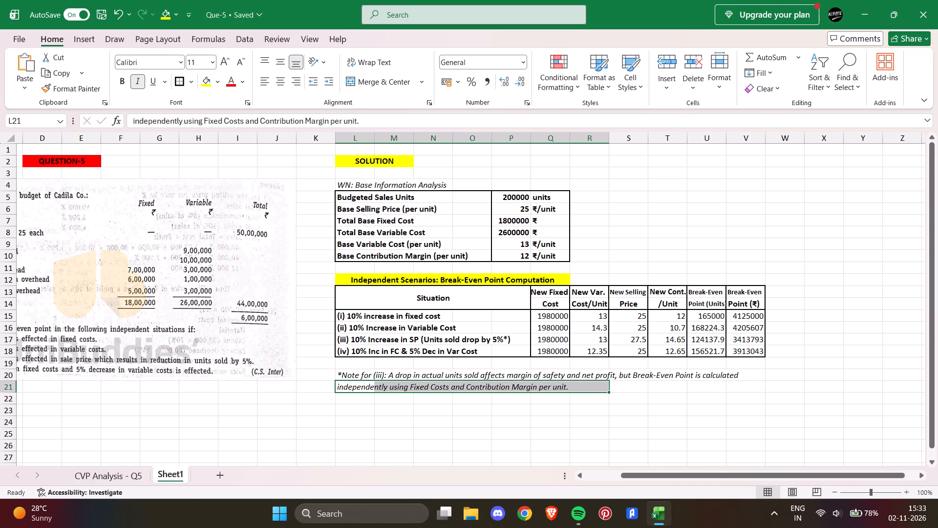
click(386, 420)
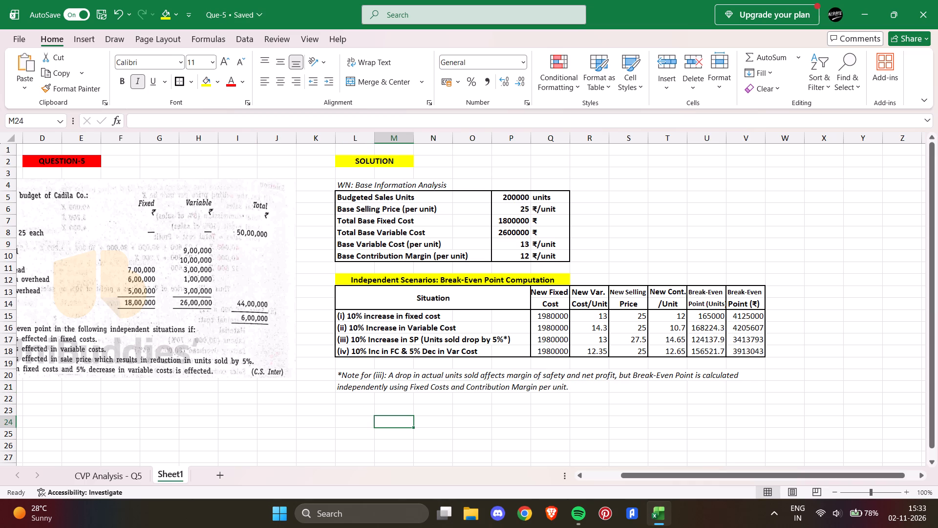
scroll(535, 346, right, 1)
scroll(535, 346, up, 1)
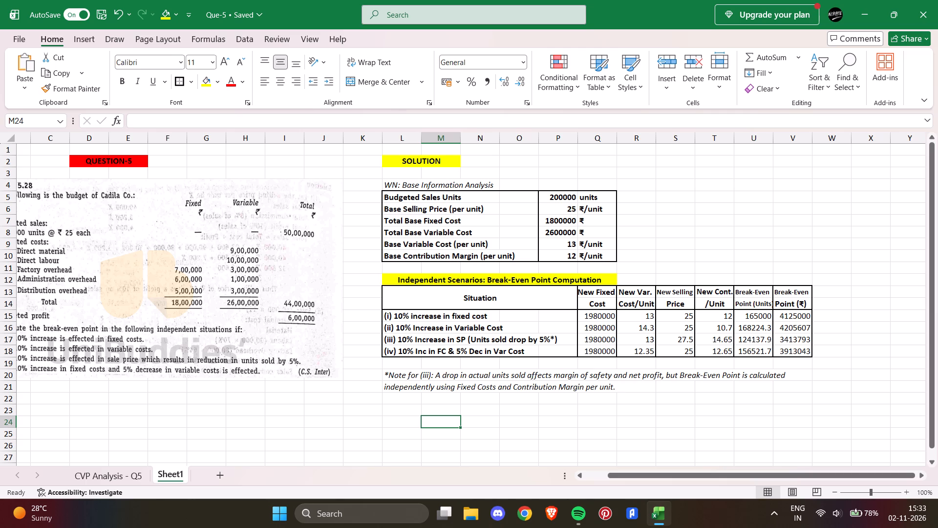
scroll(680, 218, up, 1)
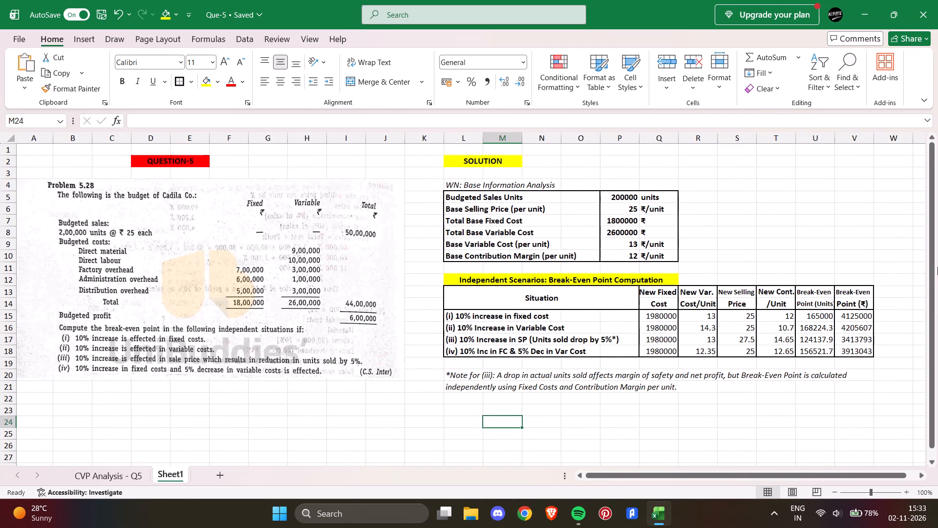
Centre the base information values in P5:P10 horizontally.
scroll(937, 267, left, 2)
click(858, 262)
scroll(858, 262, right, 6)
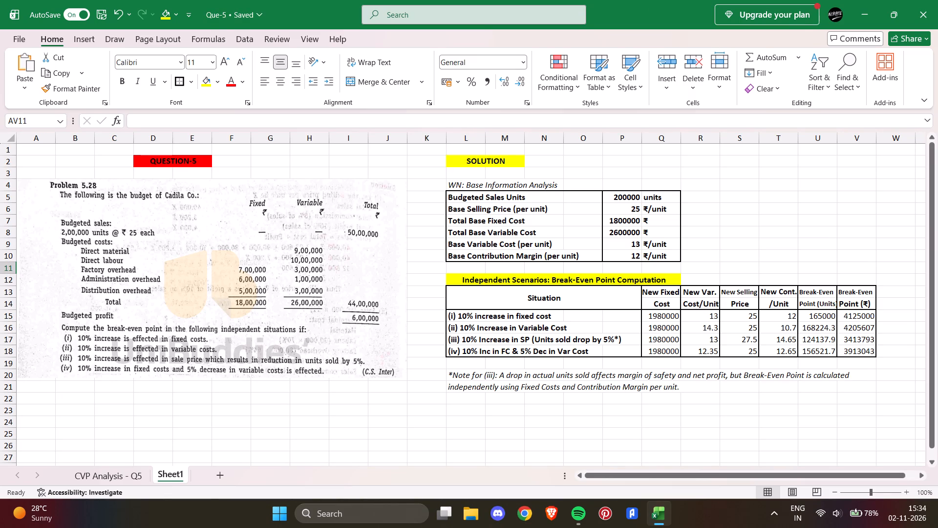
drag(616, 192, 625, 247)
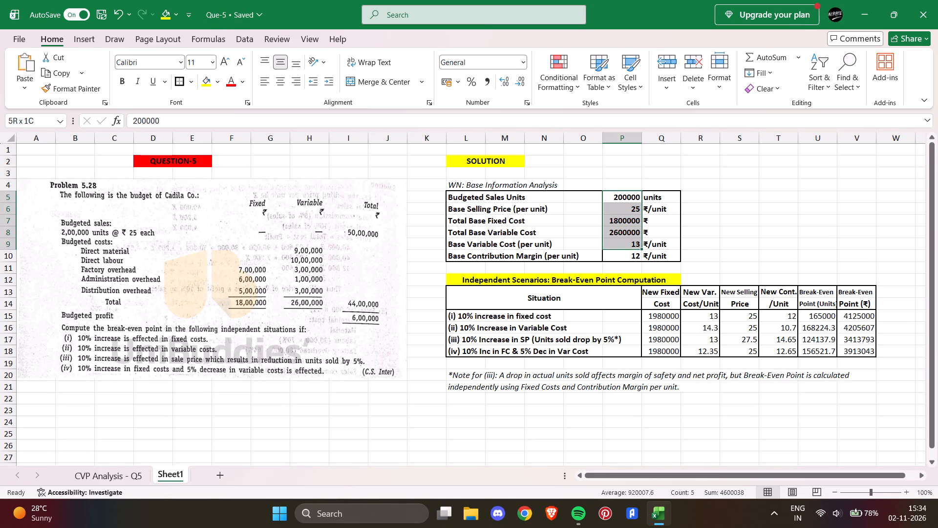
drag(625, 247, 625, 256)
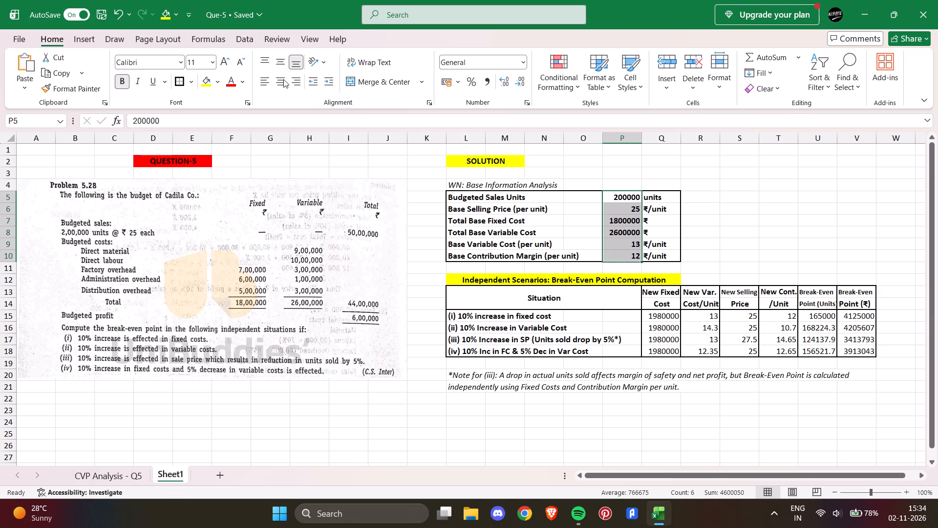
click(283, 79)
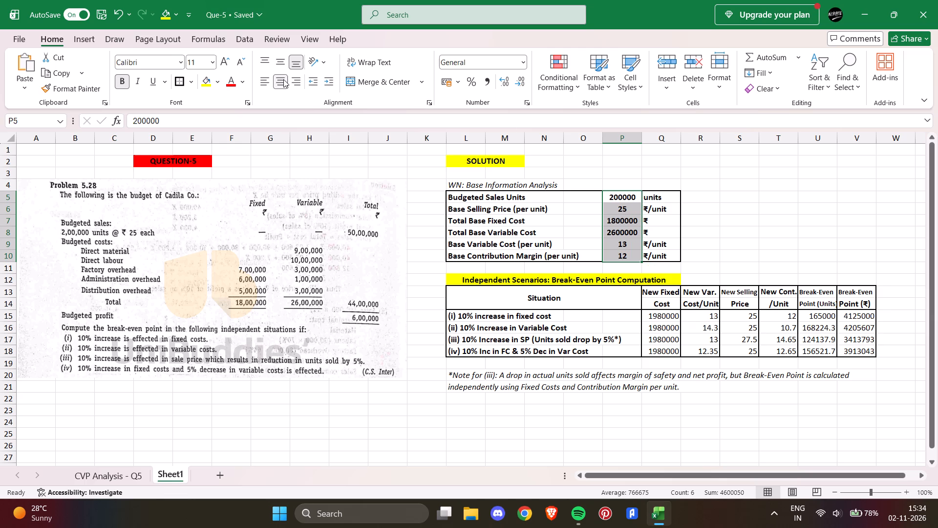
click(740, 233)
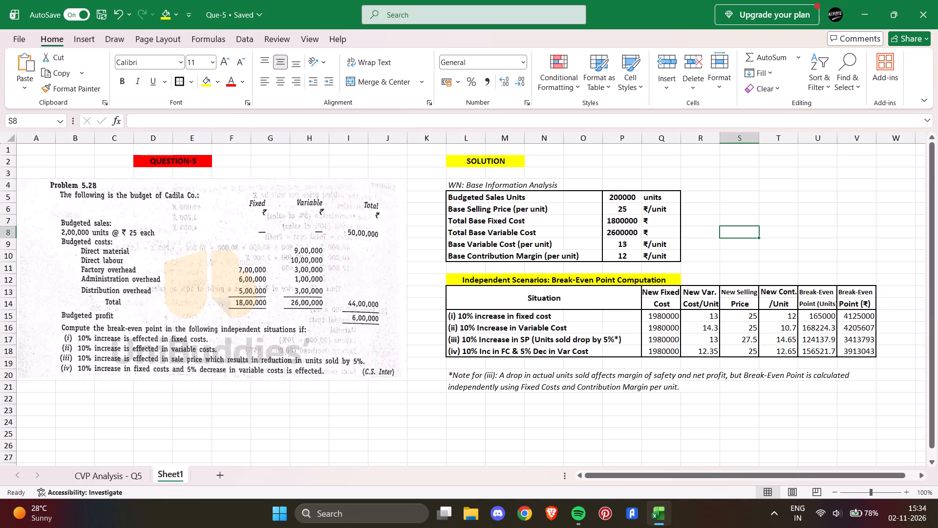
Centre the break-even scenarios table's headings and figures in Q13:V18 both horizontally and vertically.
drag(649, 294, 814, 356)
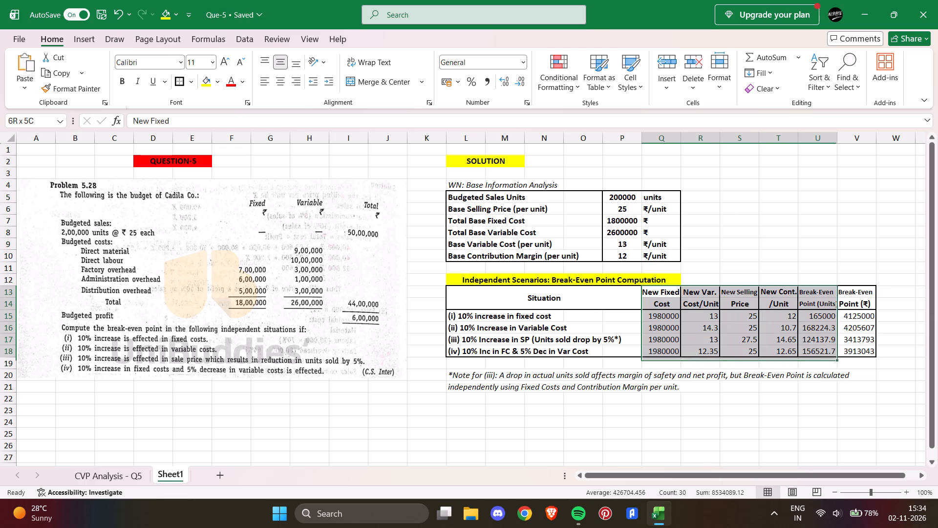
drag(814, 356, 858, 349)
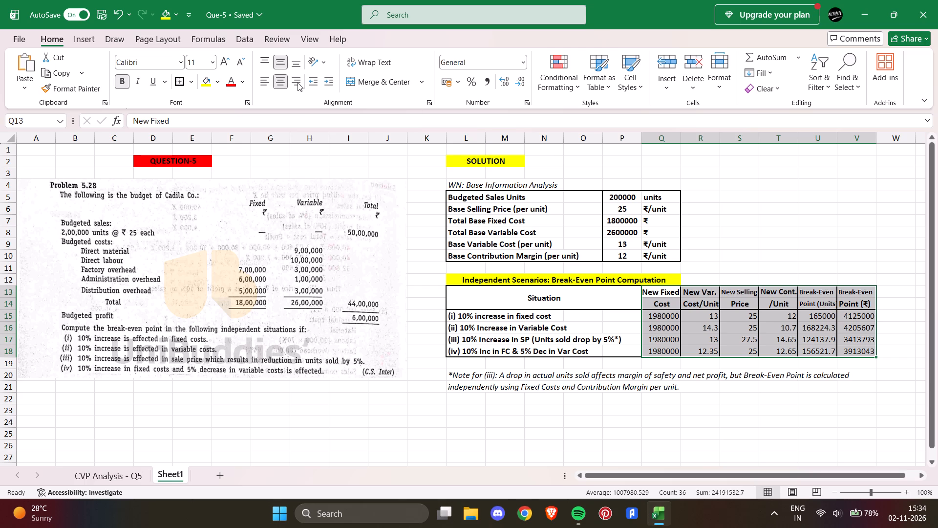
click(280, 76)
click(280, 69)
click(280, 81)
click(279, 64)
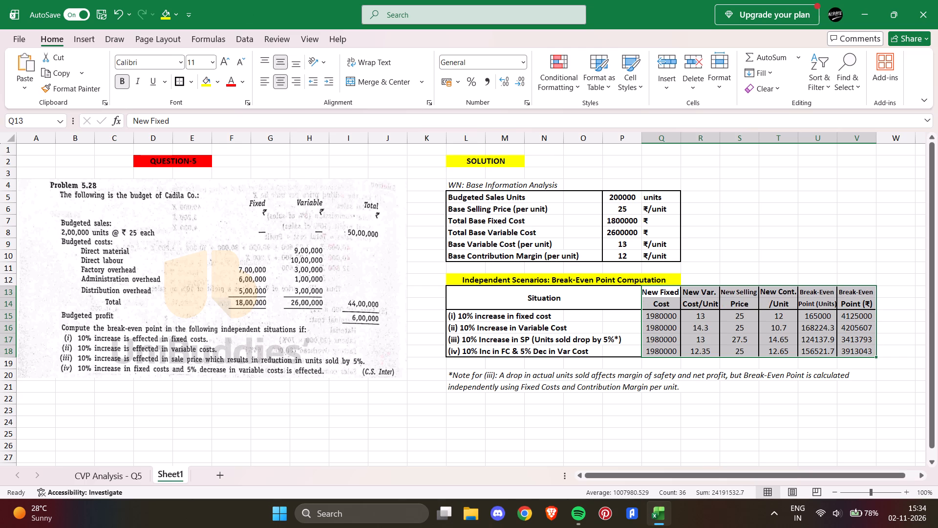
click(764, 203)
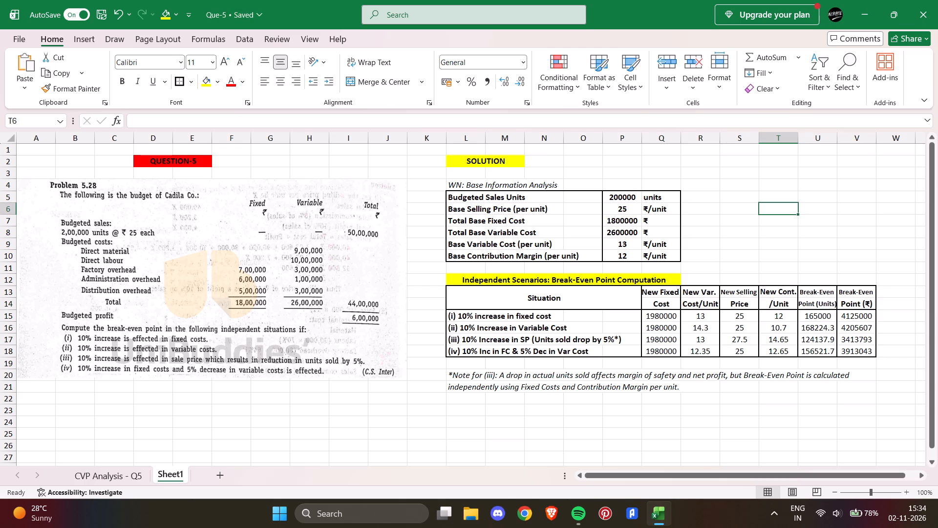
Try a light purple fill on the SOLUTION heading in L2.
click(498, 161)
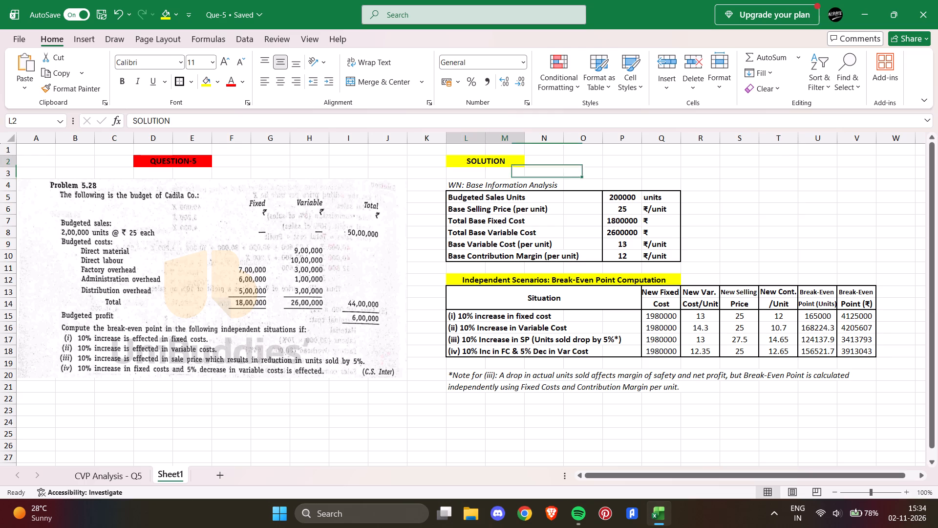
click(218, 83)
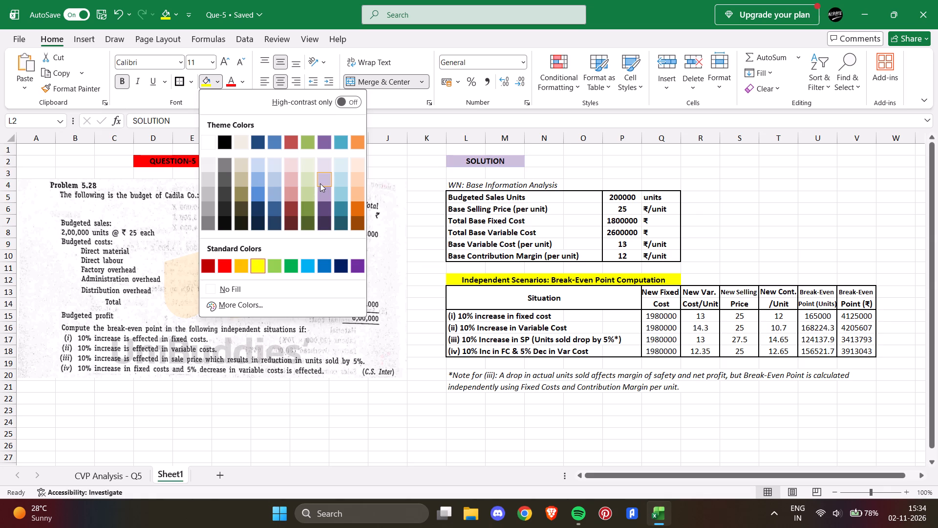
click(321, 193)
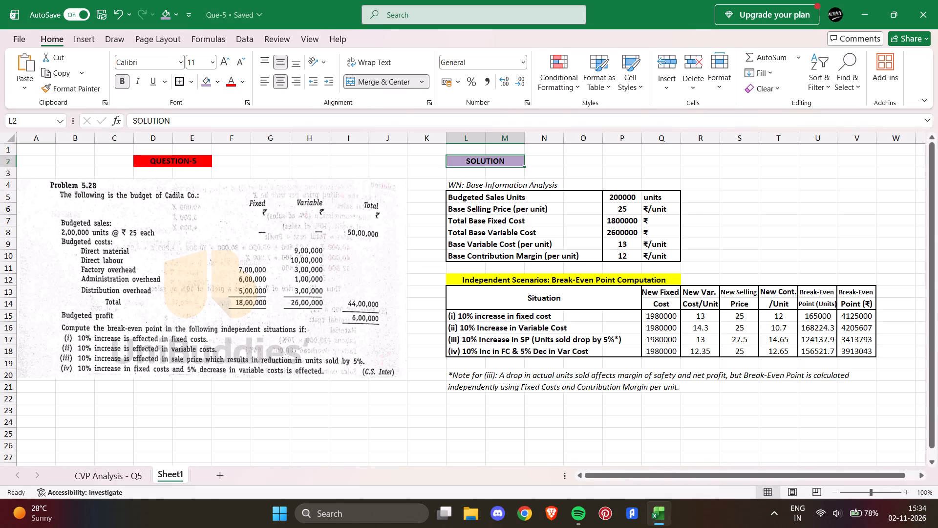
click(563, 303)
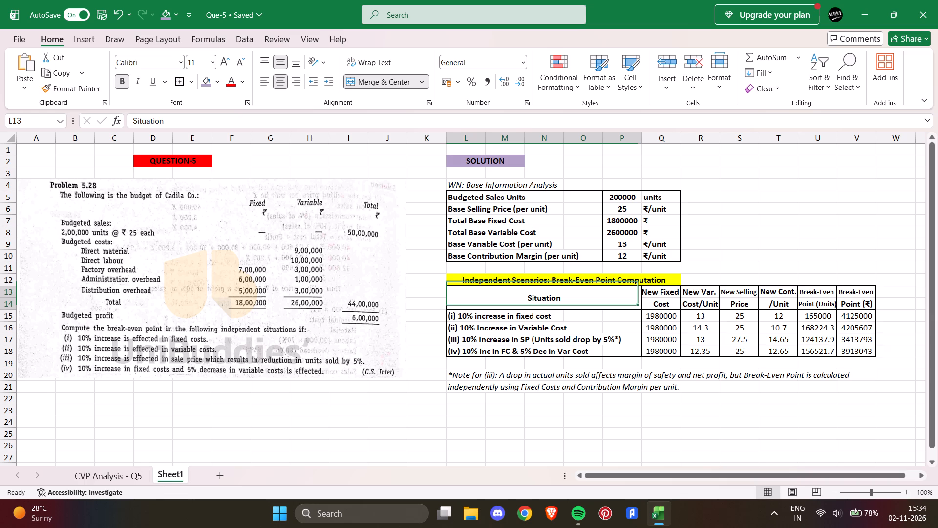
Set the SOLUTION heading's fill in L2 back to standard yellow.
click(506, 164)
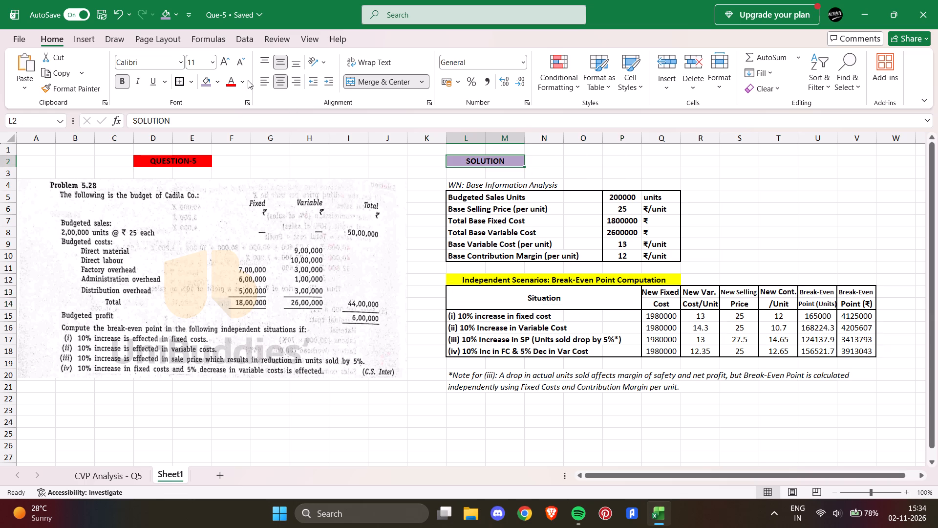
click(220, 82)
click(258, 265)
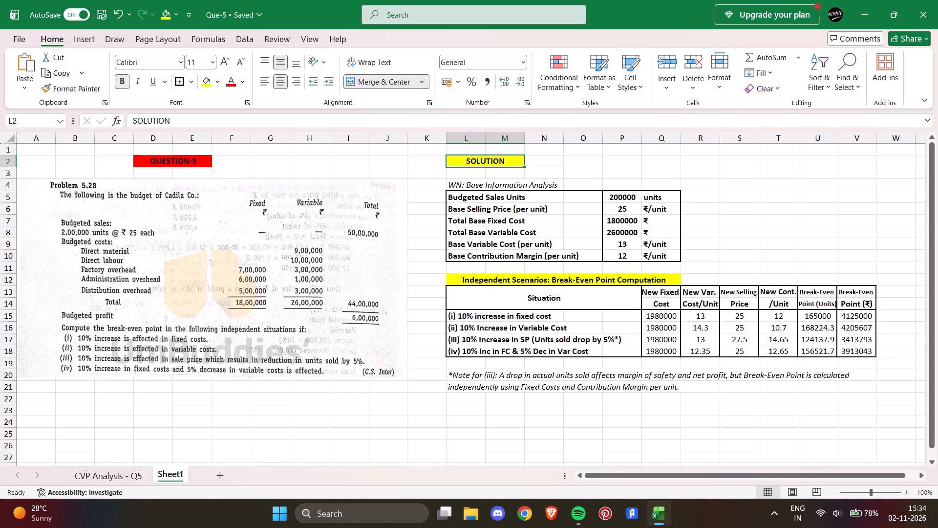
Examine the overall layout of Sheet1, covering the problem picture, the working notes, the scenarios table and its note.
scroll(915, 235, up, 1)
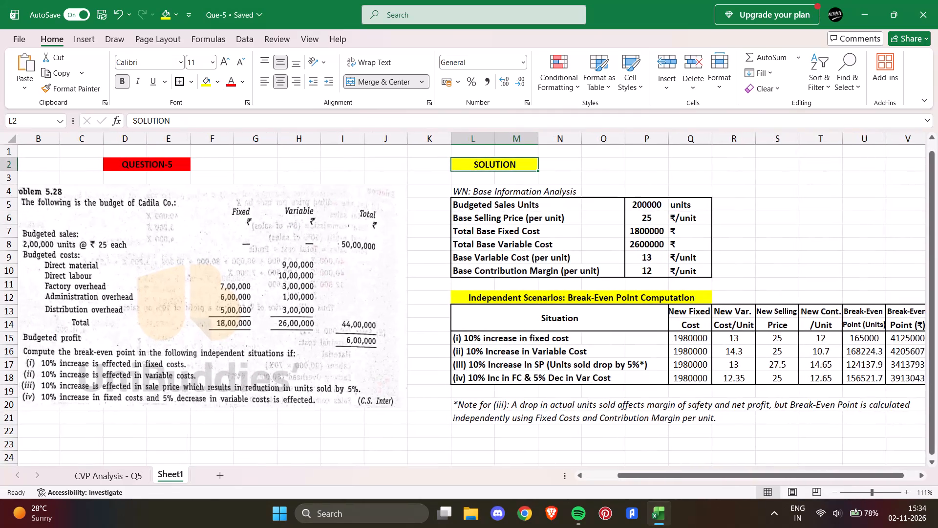
scroll(915, 235, right, 2)
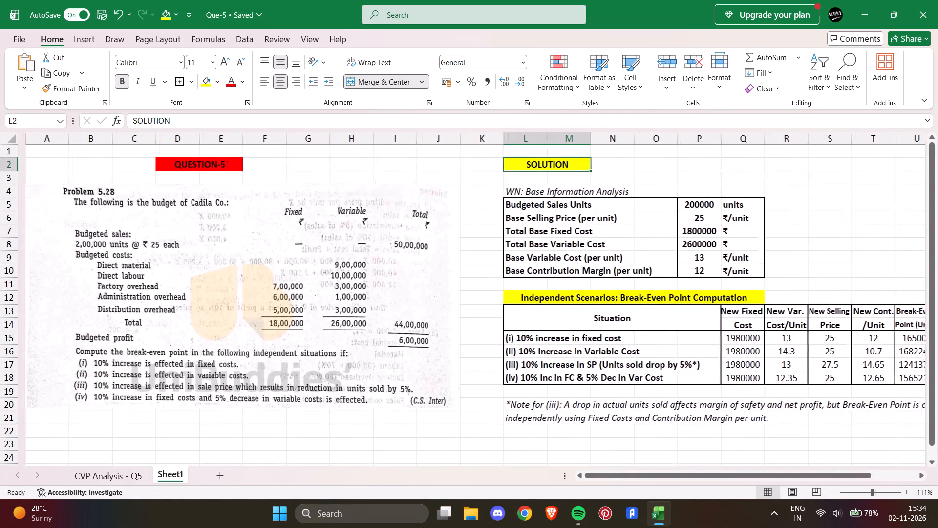
scroll(915, 235, up, 1)
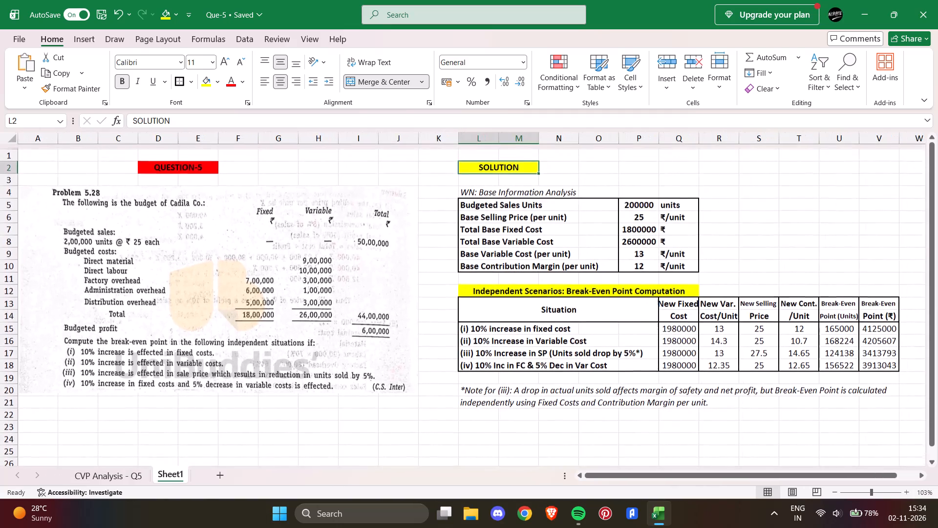
scroll(915, 235, up, 1)
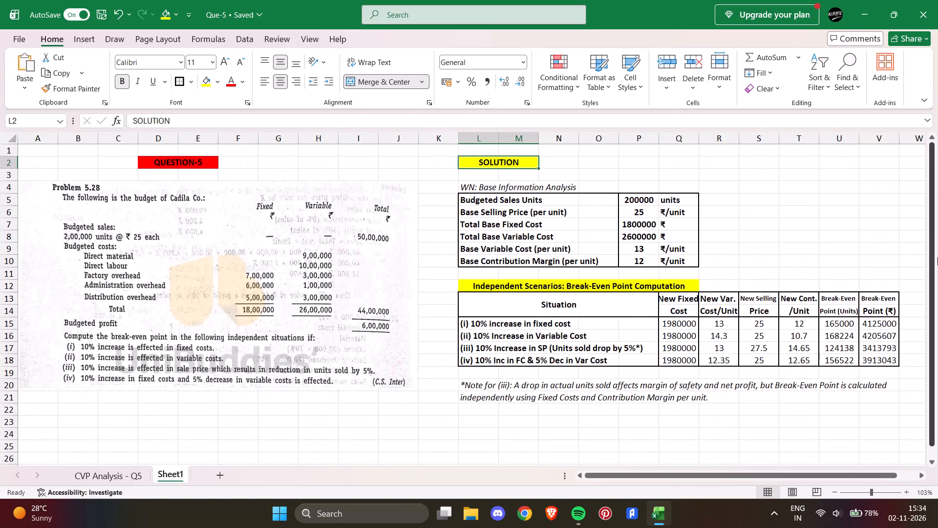
scroll(937, 257, left, 1)
click(894, 423)
scroll(937, 456, right, 4)
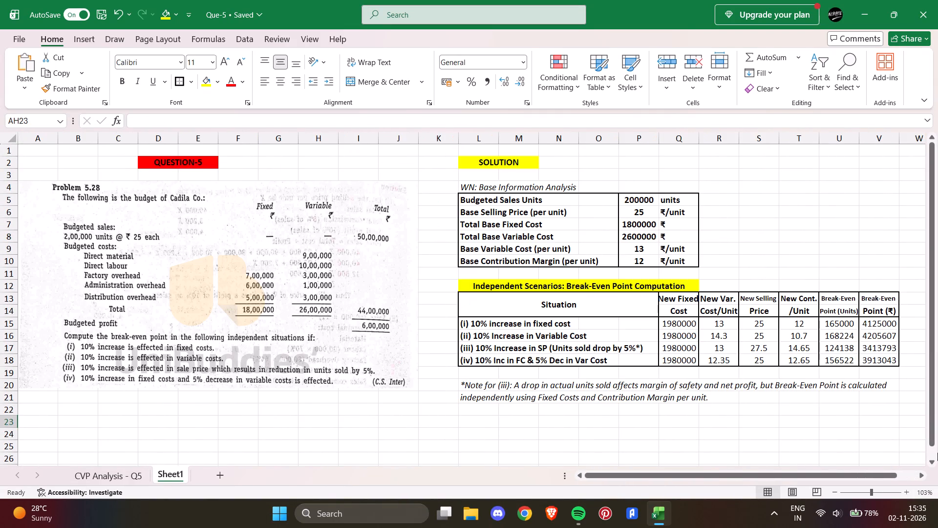
scroll(937, 453, right, 4)
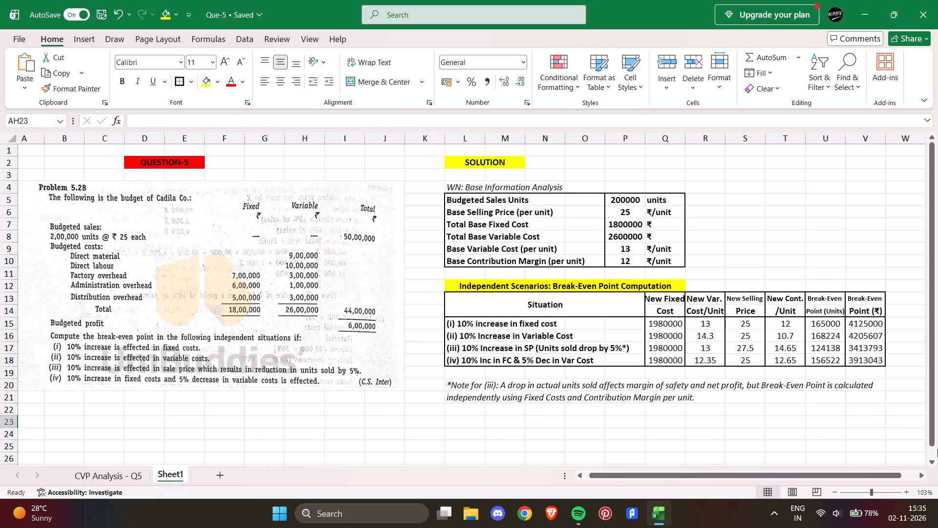
scroll(937, 449, right, 1)
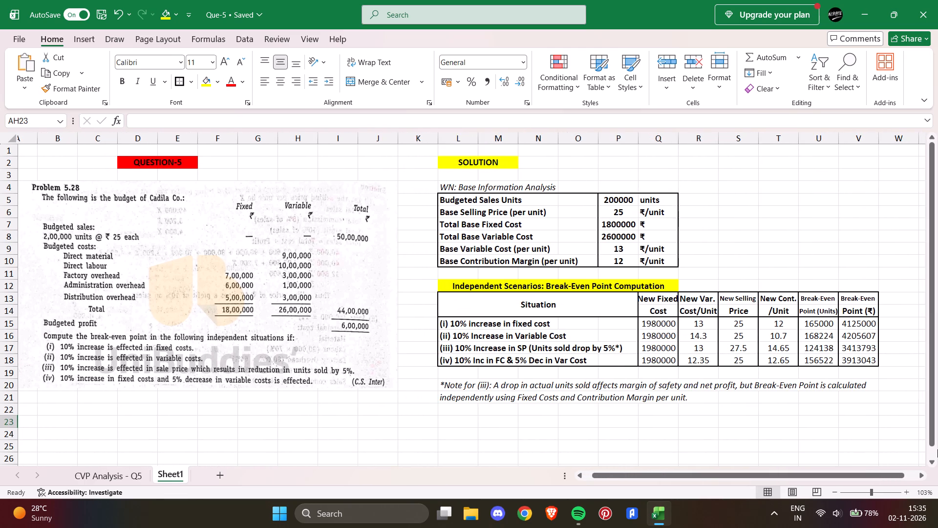
scroll(937, 449, right, 1)
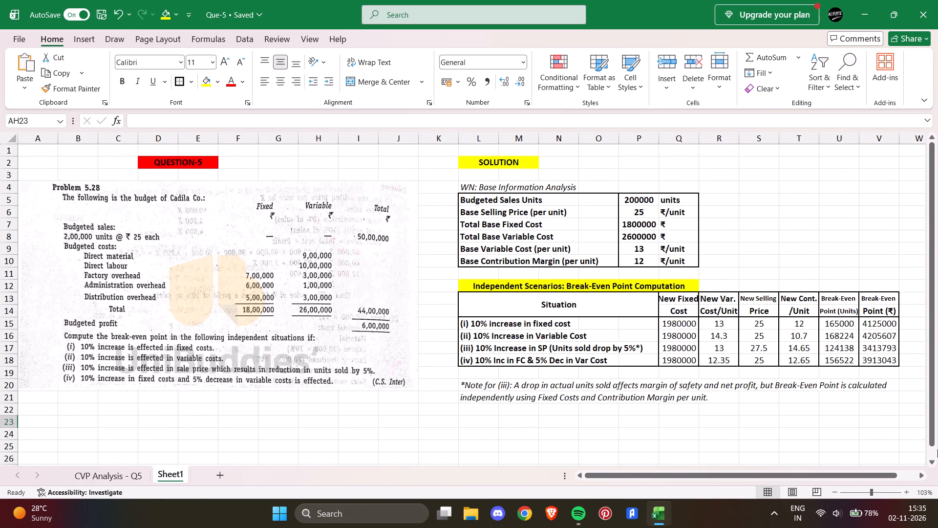
scroll(937, 469, right, 1)
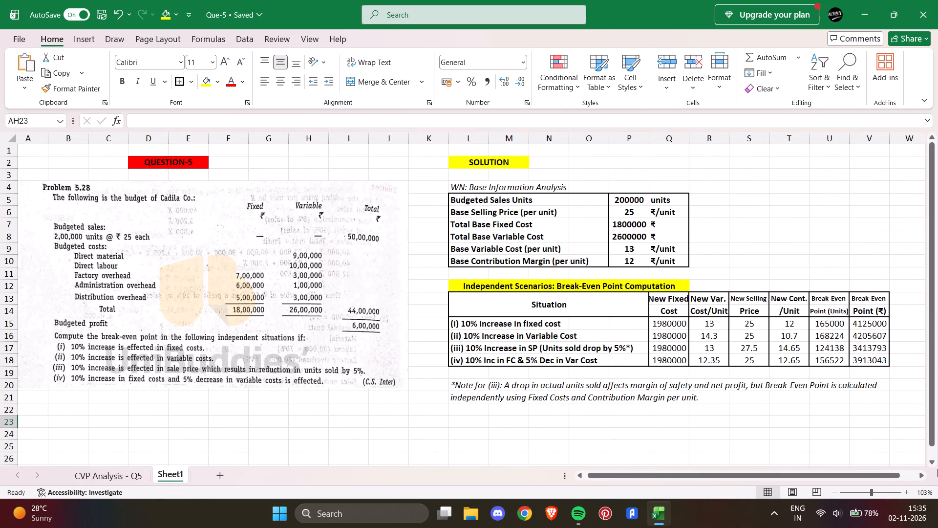
scroll(937, 469, right, 1)
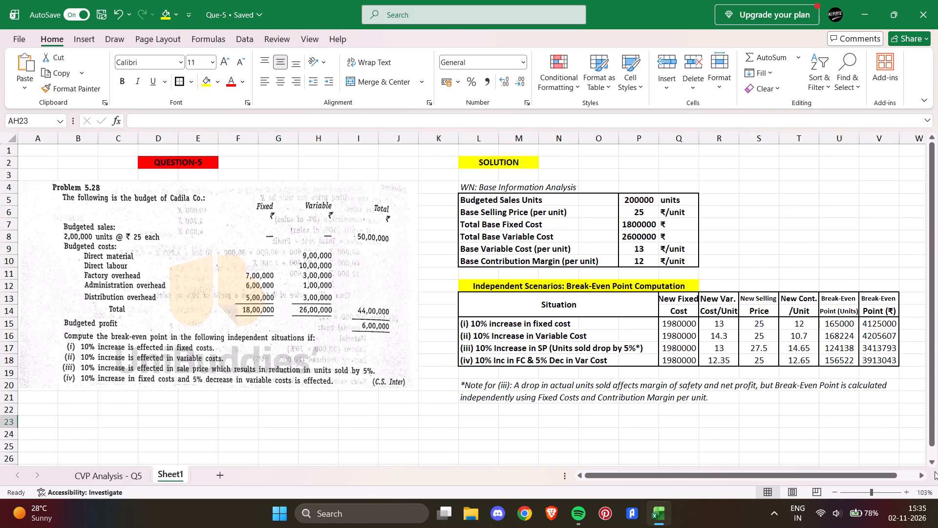
ctrl+scroll(935, 471, down, 1)
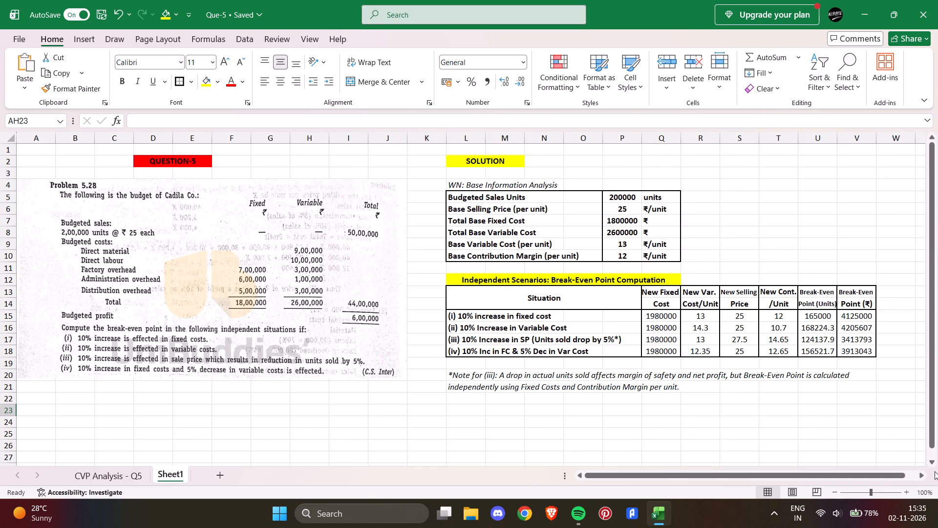
ctrl+scroll(935, 471, up, 1)
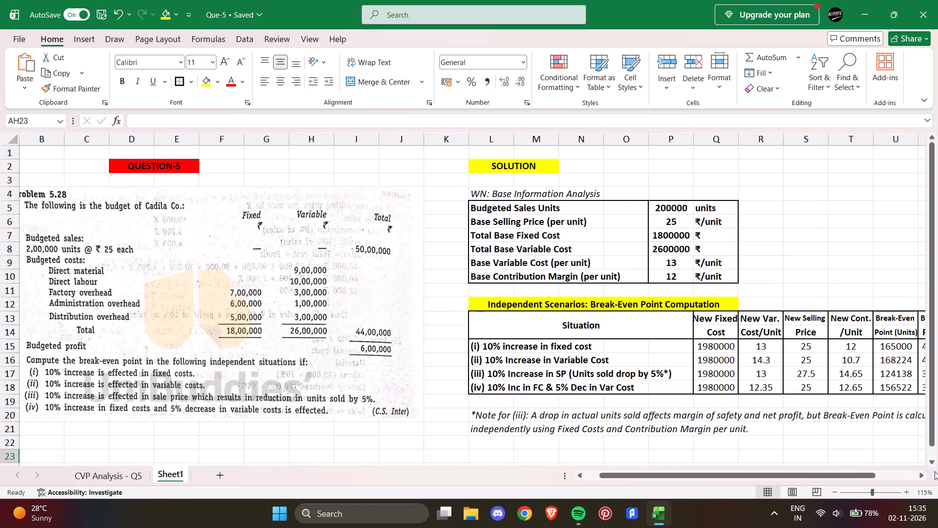
ctrl+scroll(935, 471, down, 1)
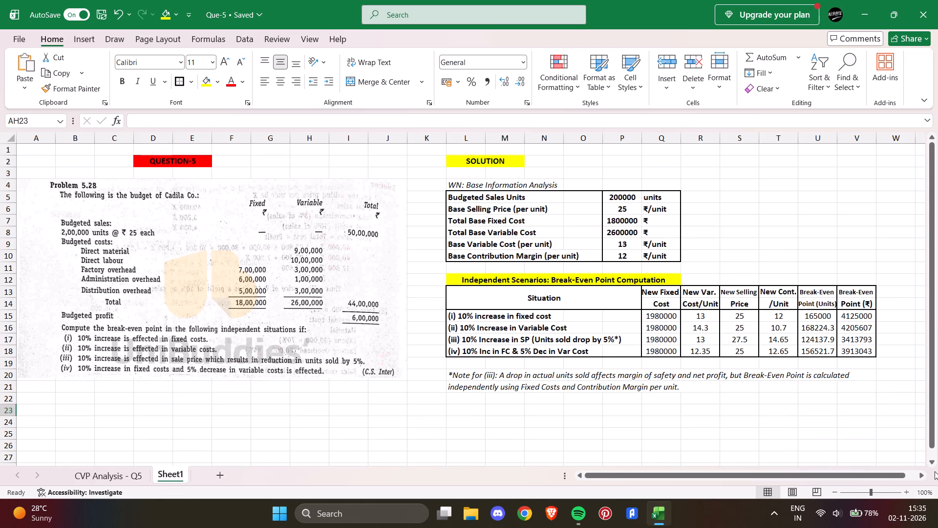
ctrl+scroll(935, 471, up, 1)
ctrl+scroll(935, 471, down, 1)
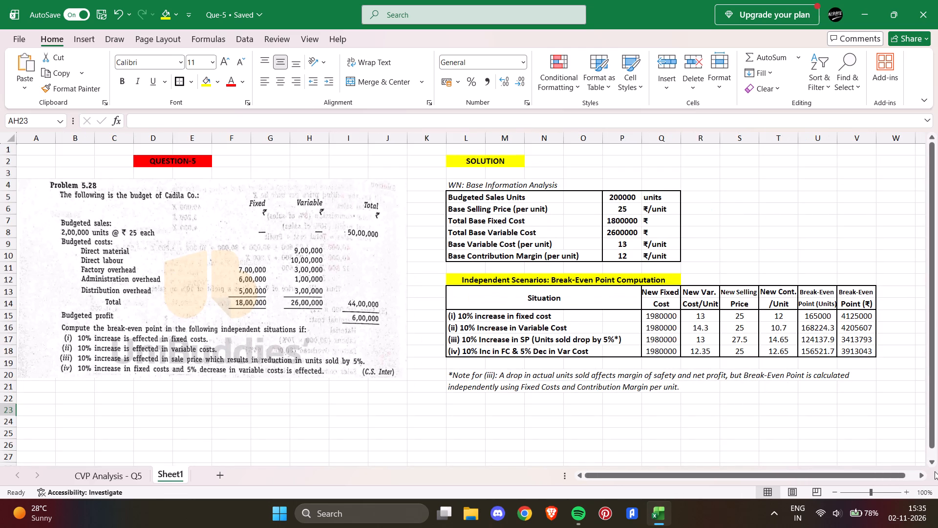
scroll(935, 471, up, 1)
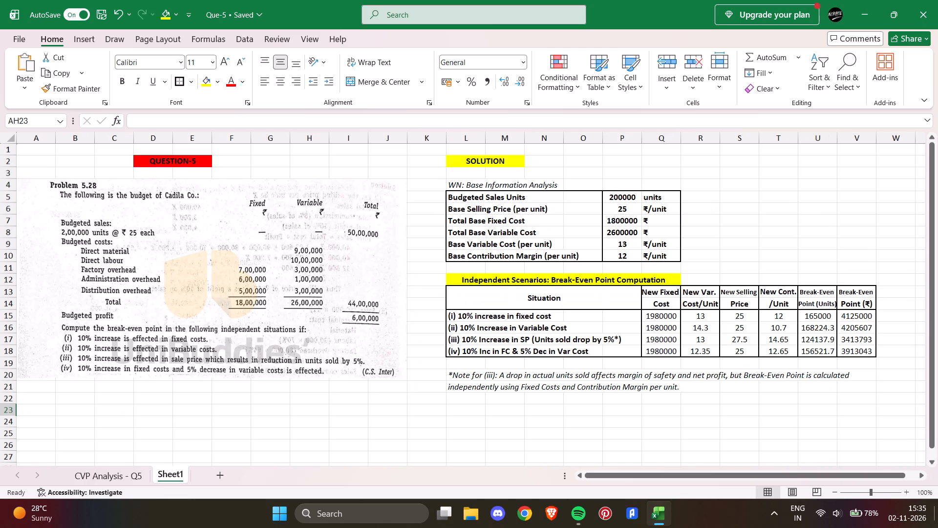
drag(908, 491, 899, 495)
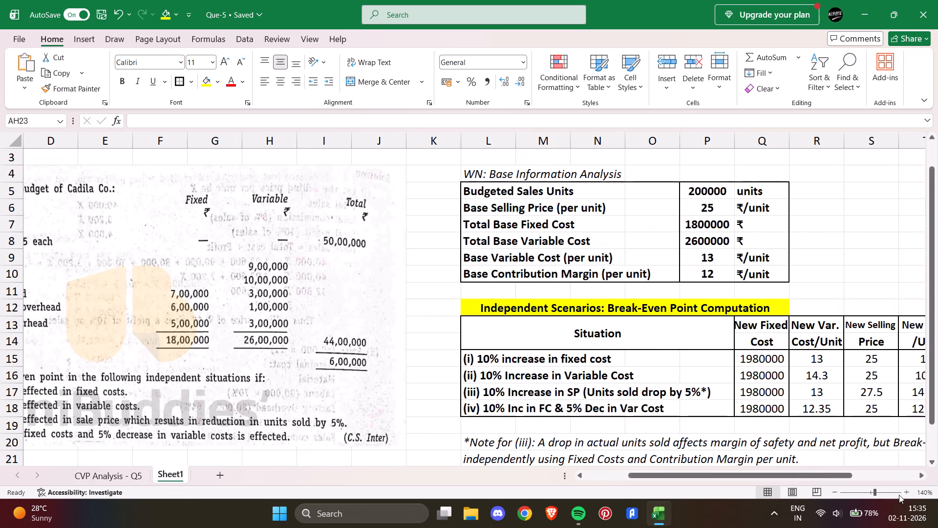
drag(899, 495, 895, 496)
drag(877, 492, 865, 494)
click(873, 493)
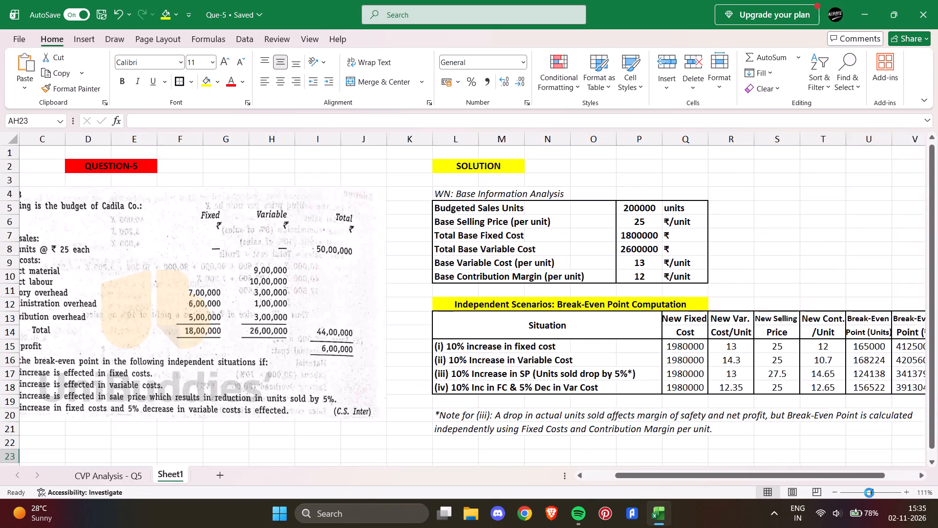
scroll(871, 495, down, 2)
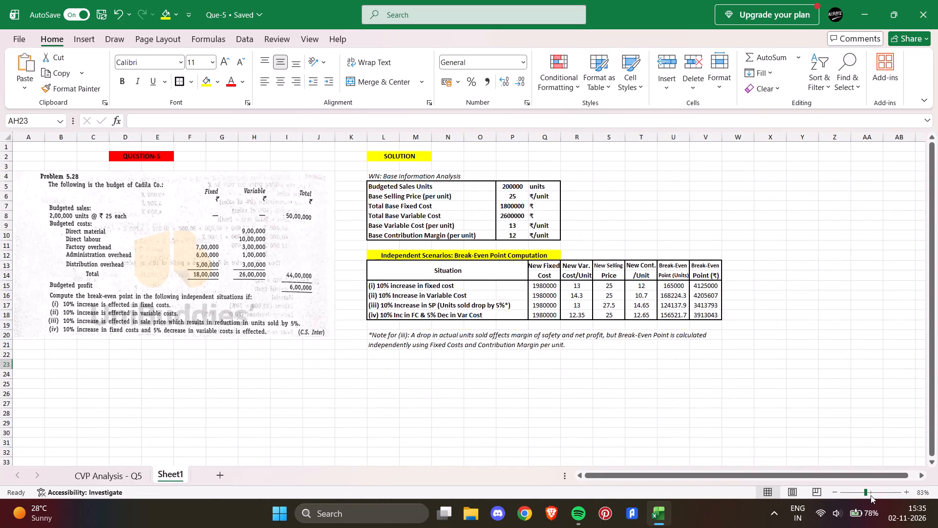
scroll(871, 495, up, 9)
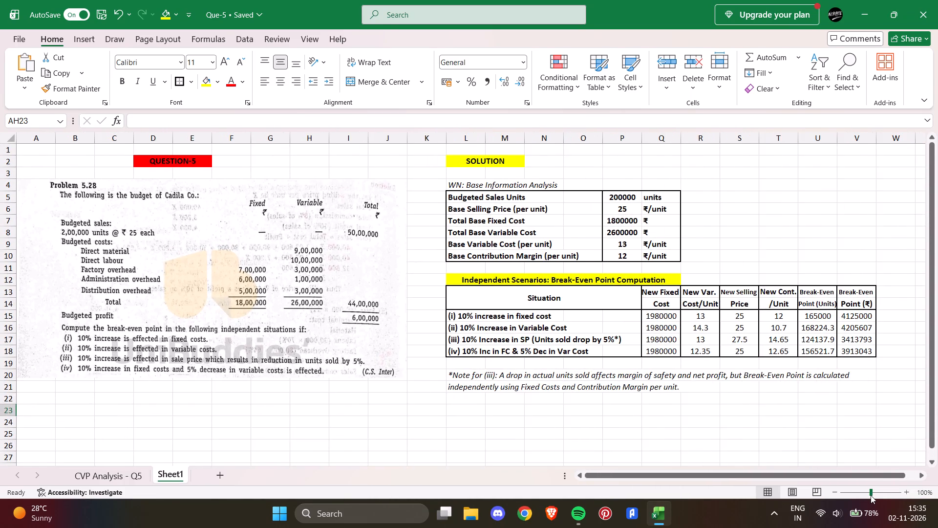
scroll(871, 495, up, 1)
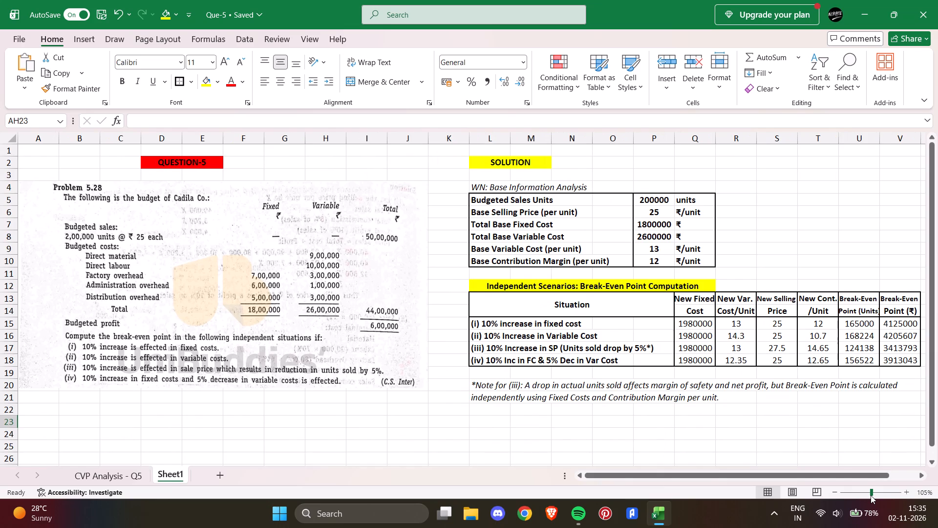
Examine how the problem picture, working notes, scenarios table and note on Sheet1 fit together in a single view.
scroll(871, 495, down, 1)
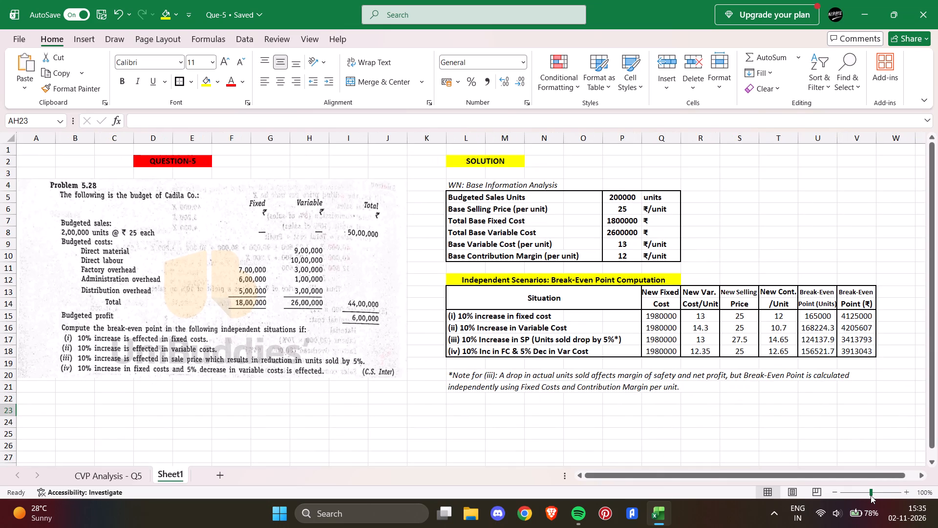
scroll(871, 495, up, 1)
scroll(871, 495, right, 2)
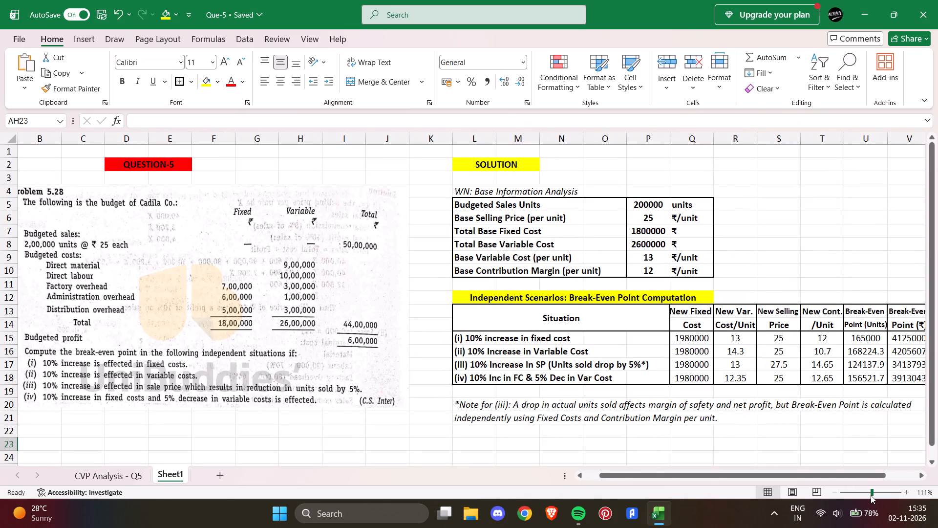
scroll(871, 495, right, 1)
scroll(871, 495, left, 6)
scroll(937, 474, right, 1)
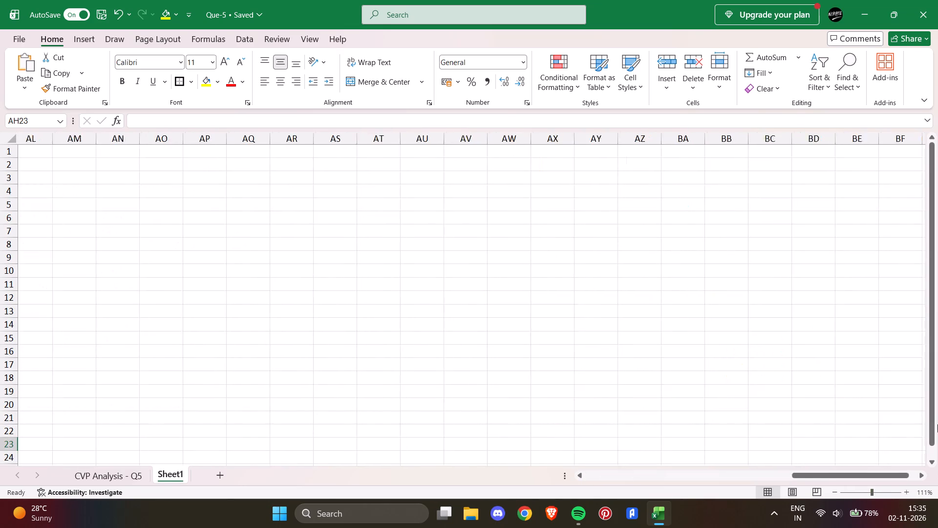
scroll(937, 424, right, 5)
scroll(872, 388, up, 1)
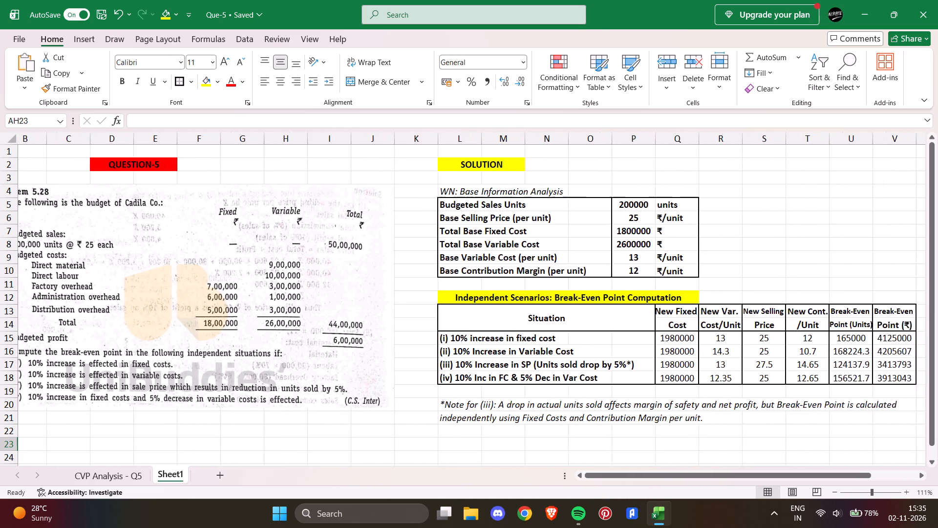
scroll(872, 388, up, 1)
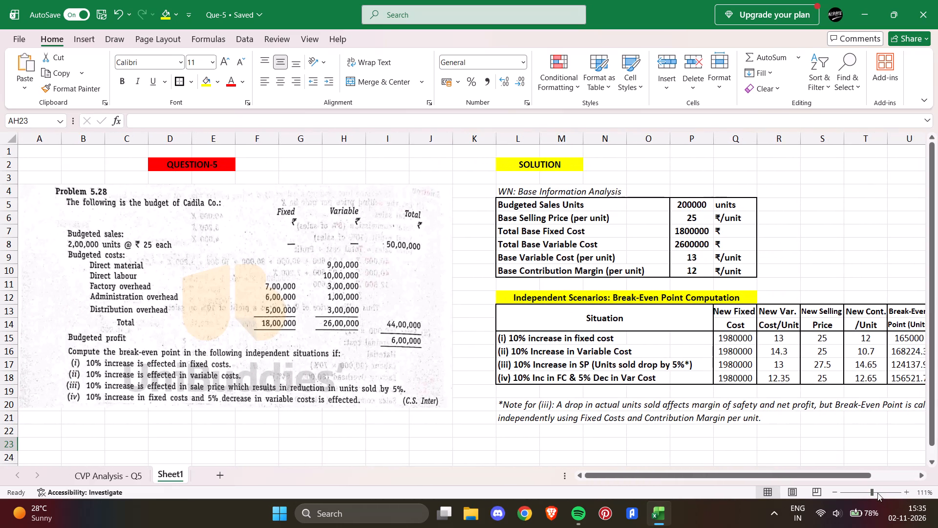
scroll(876, 492, down, 2)
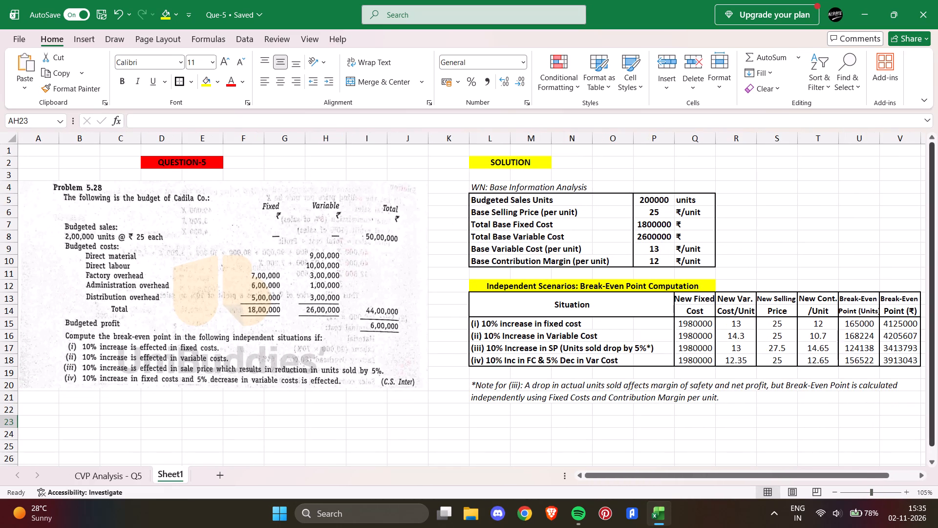
scroll(854, 419, up, 1)
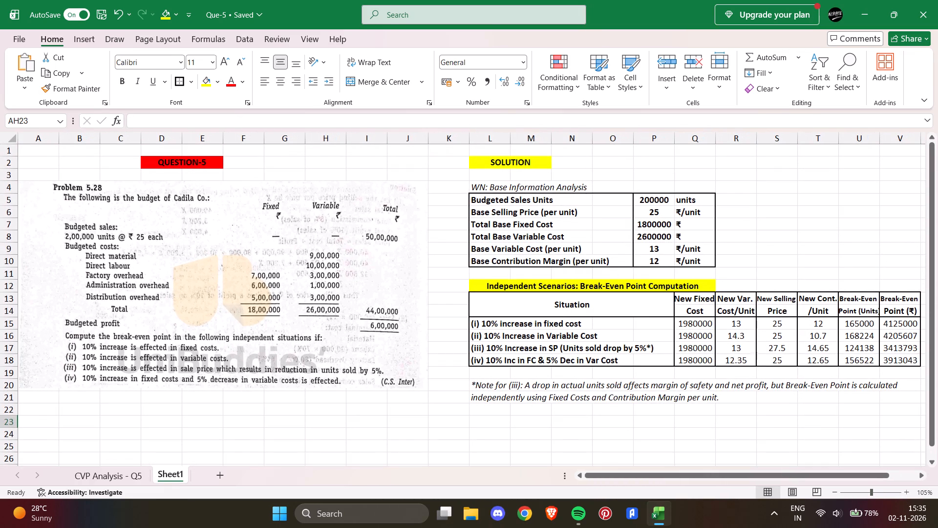
scroll(854, 419, right, 2)
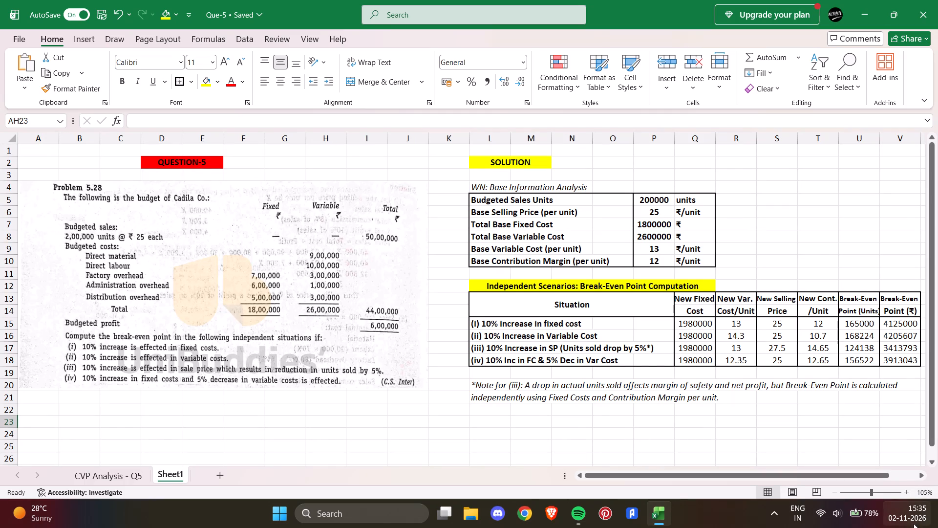
scroll(884, 492, down, 1)
scroll(881, 391, right, 2)
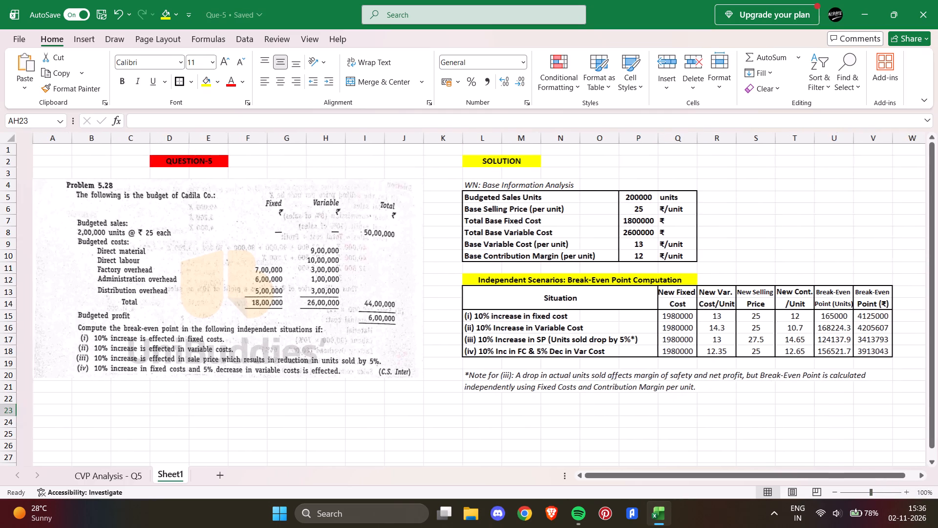
scroll(794, 406, up, 1)
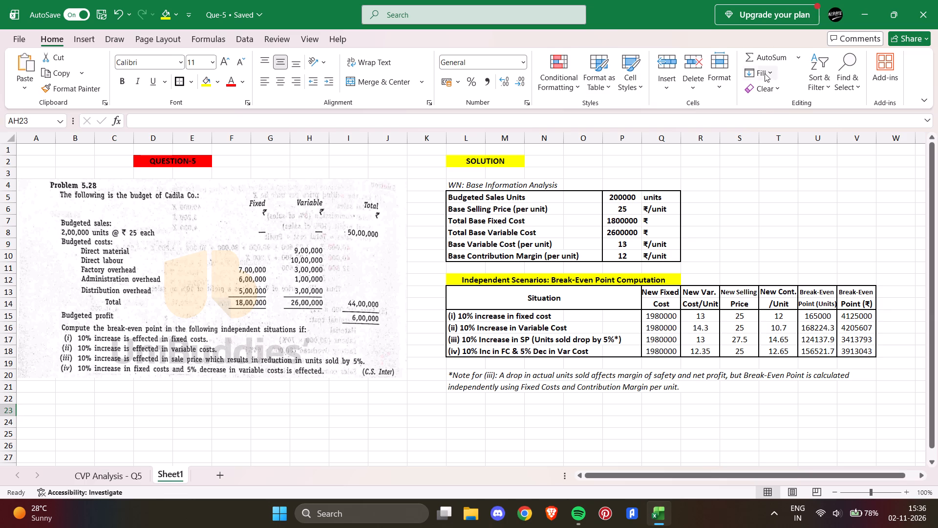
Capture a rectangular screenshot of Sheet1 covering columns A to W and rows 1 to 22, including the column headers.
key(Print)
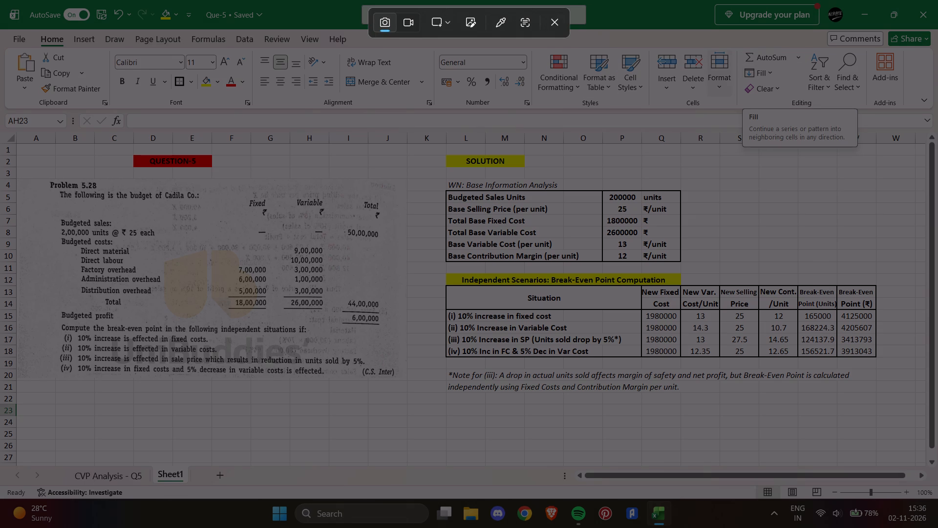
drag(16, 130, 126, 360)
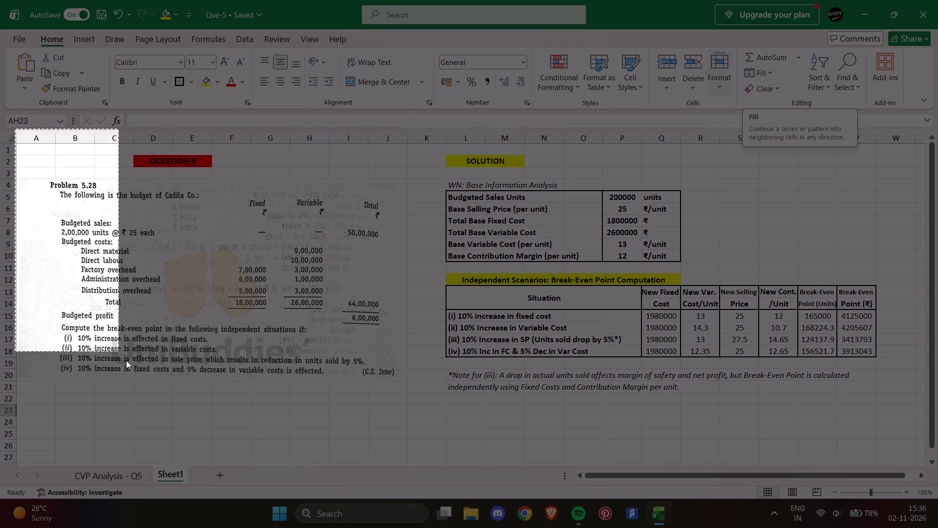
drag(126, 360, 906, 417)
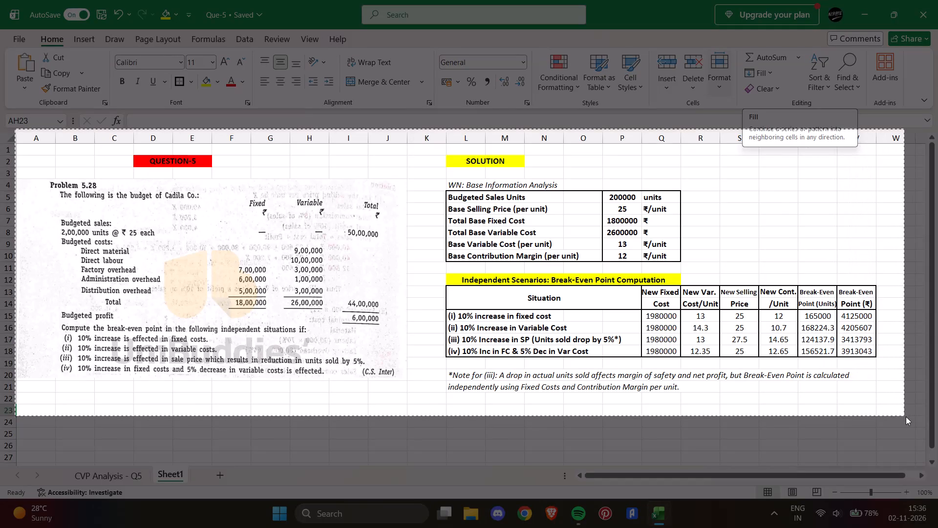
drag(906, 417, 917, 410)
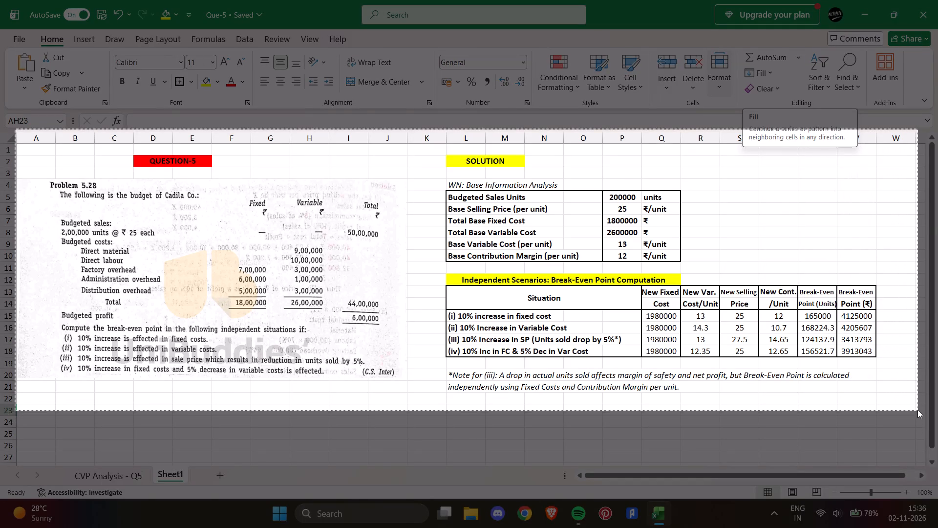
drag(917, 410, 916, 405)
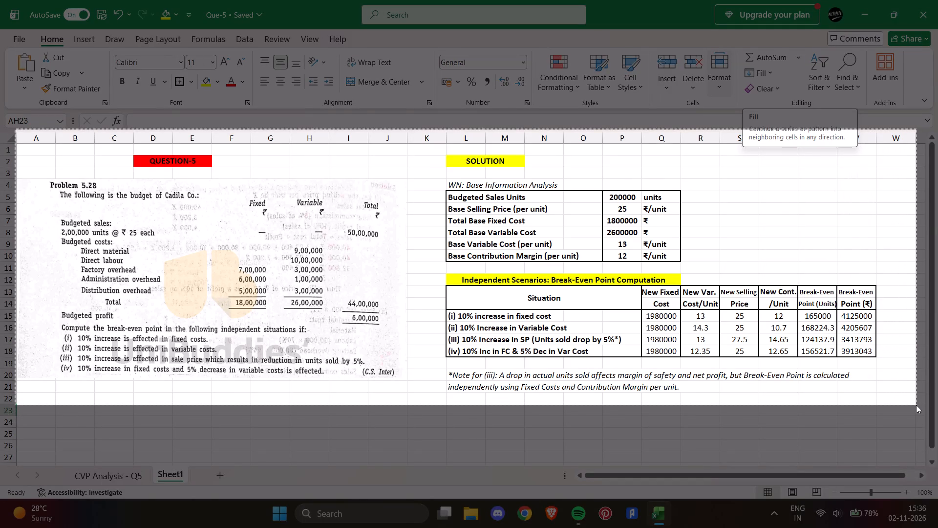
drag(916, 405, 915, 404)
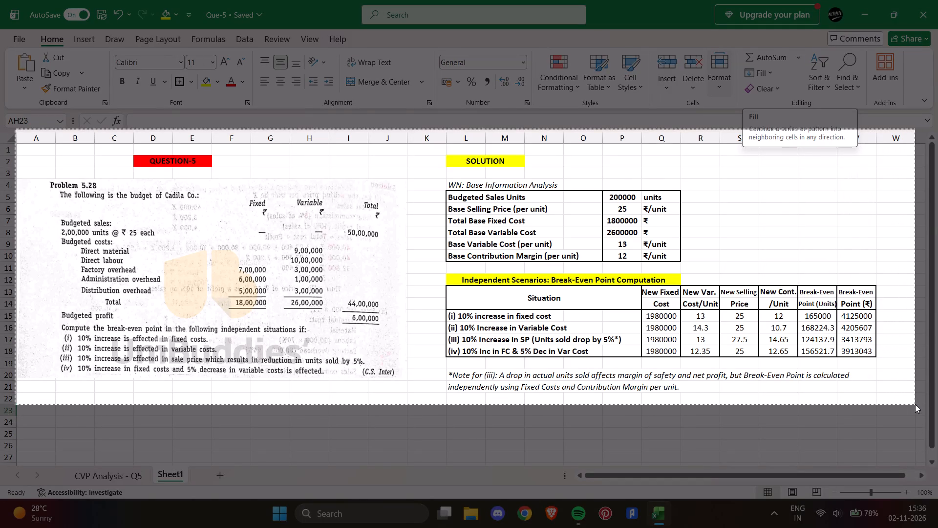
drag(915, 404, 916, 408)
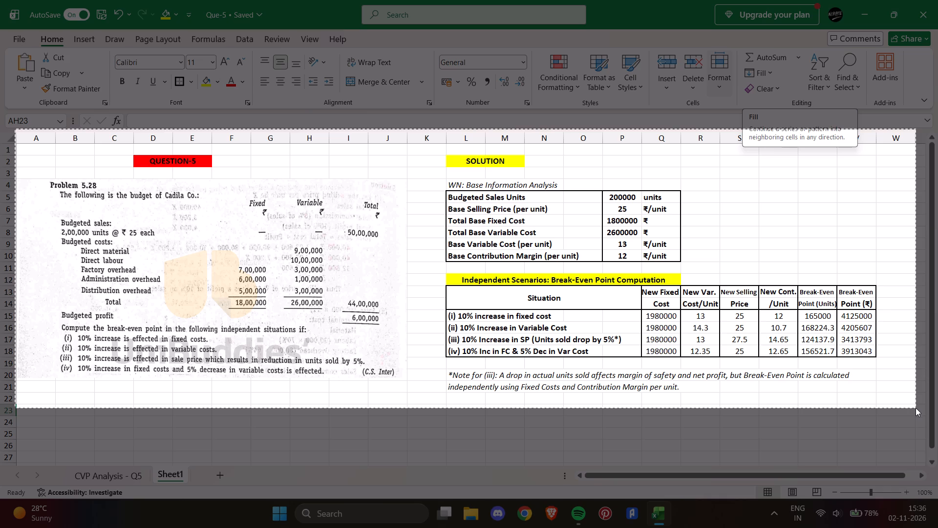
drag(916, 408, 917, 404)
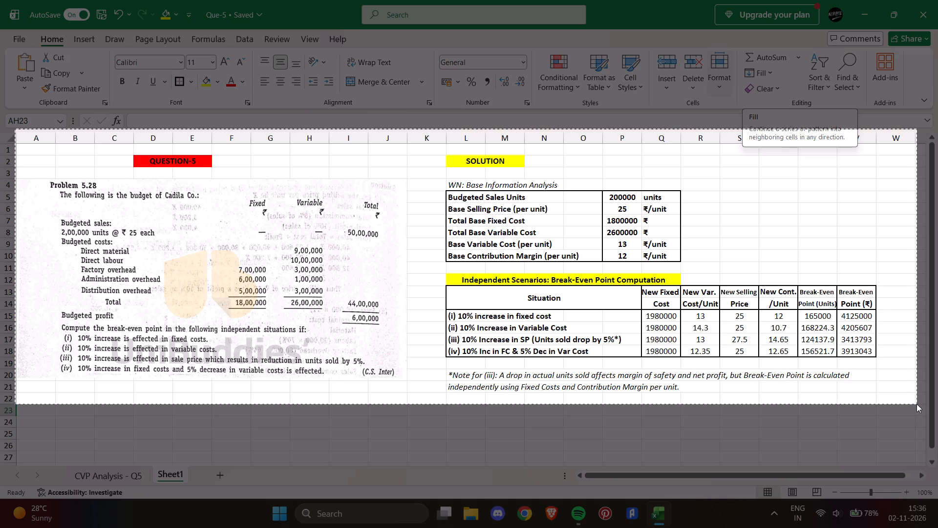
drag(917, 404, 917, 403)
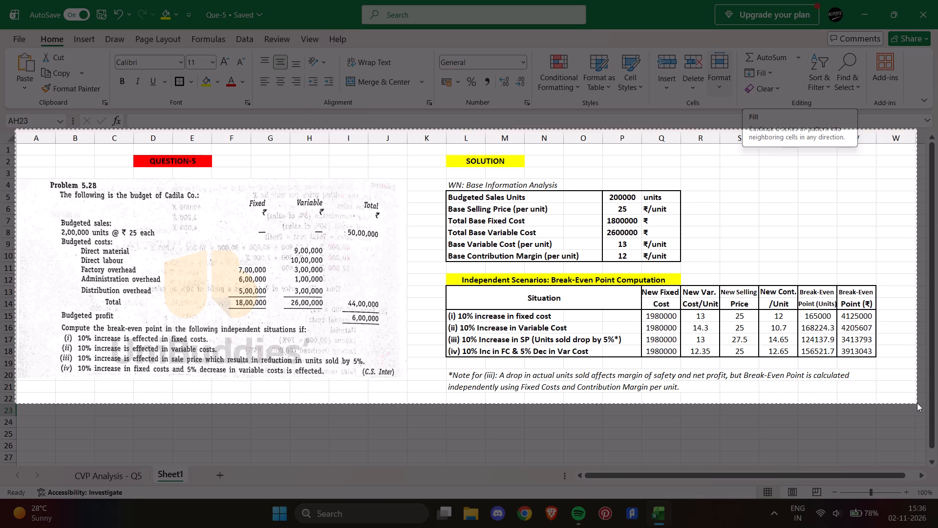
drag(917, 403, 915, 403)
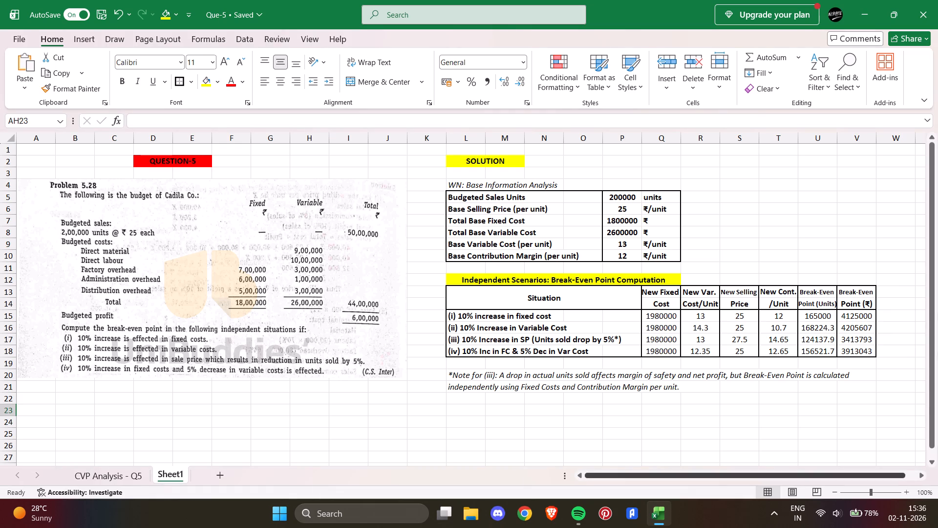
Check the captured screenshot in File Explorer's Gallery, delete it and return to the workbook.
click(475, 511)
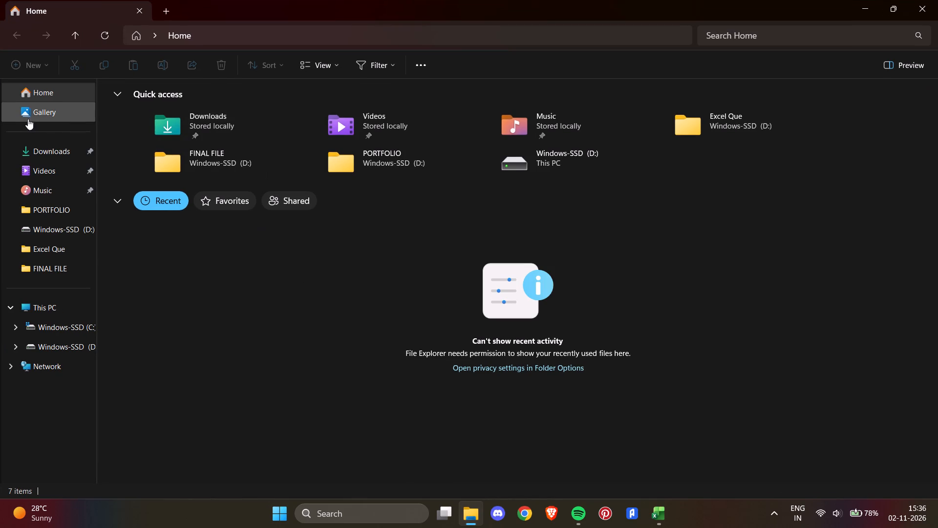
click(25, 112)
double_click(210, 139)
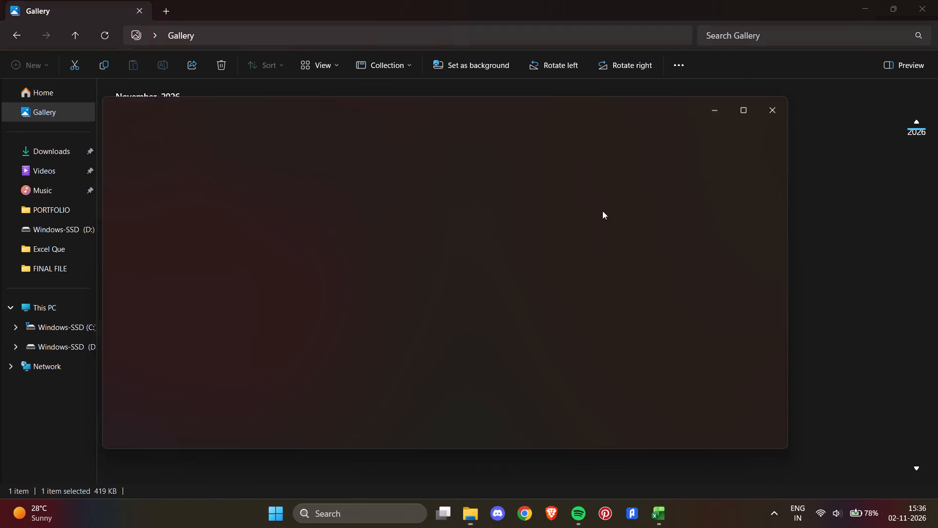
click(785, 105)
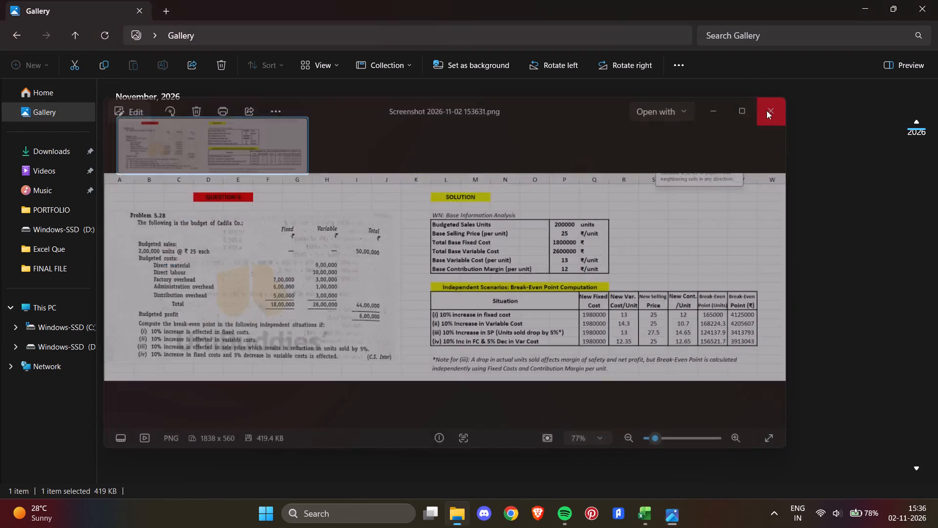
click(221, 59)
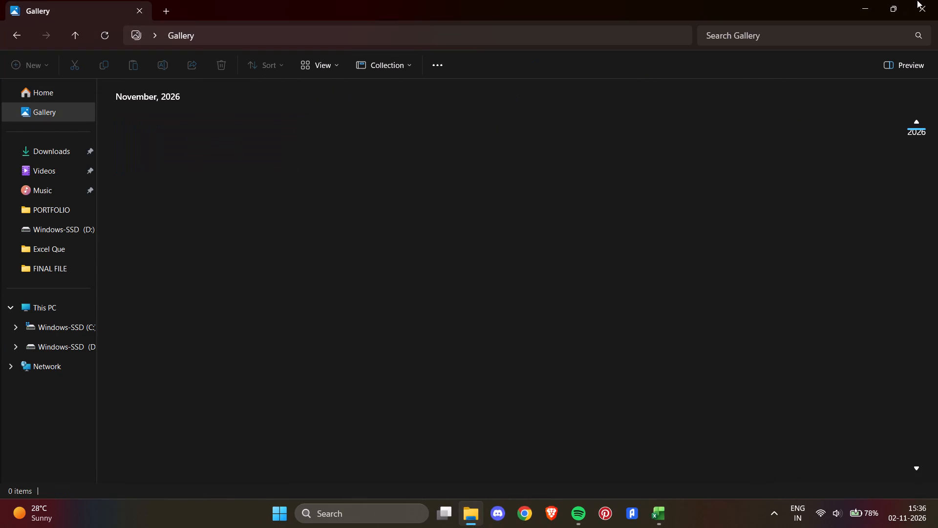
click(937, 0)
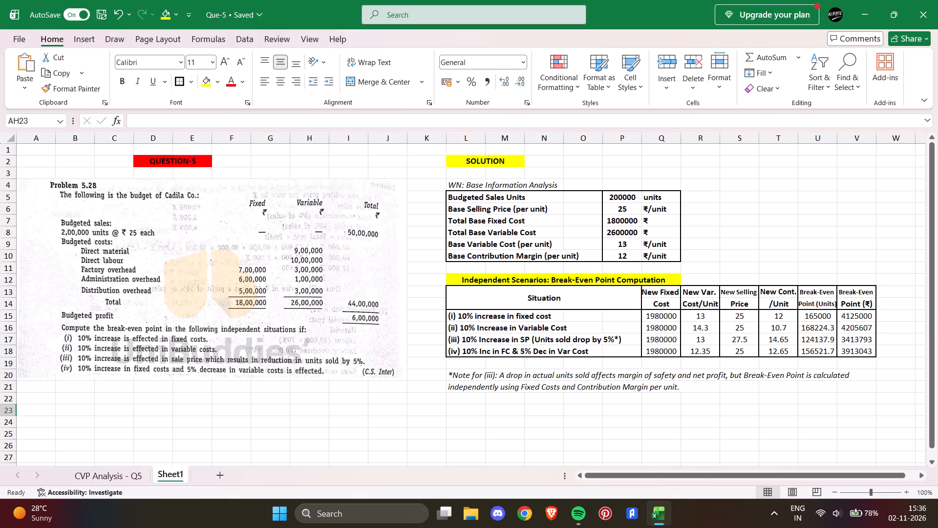
Capture a new rectangular screenshot of Sheet1 spanning columns A to W and rows 1 to 22, including the column headers.
key(Print)
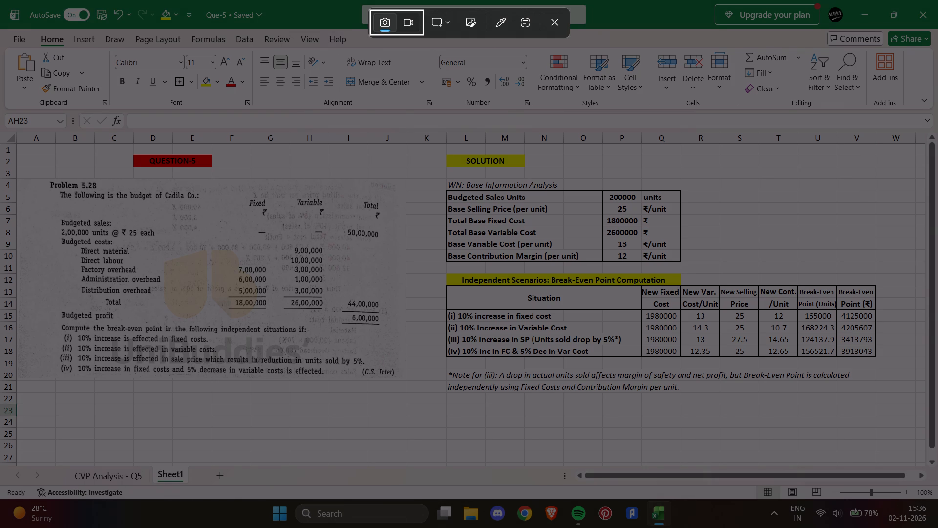
drag(15, 132, 331, 416)
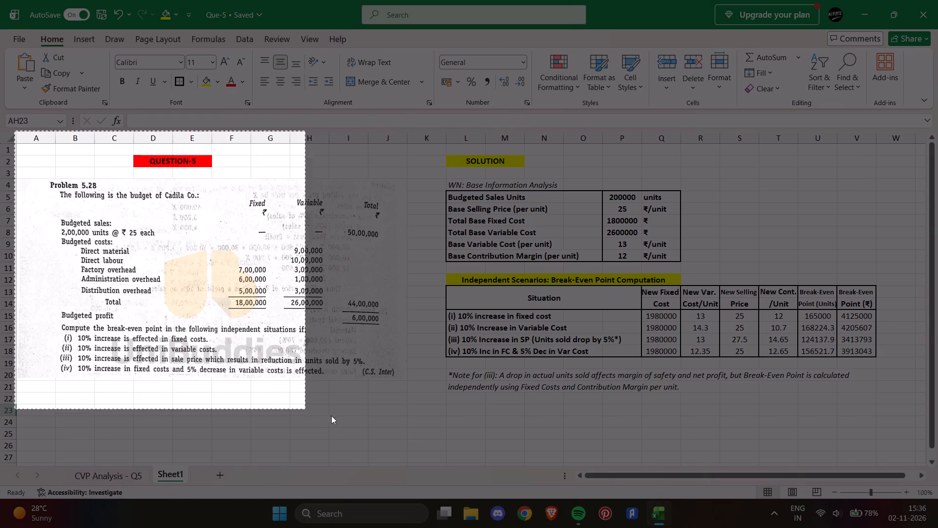
drag(331, 416, 917, 456)
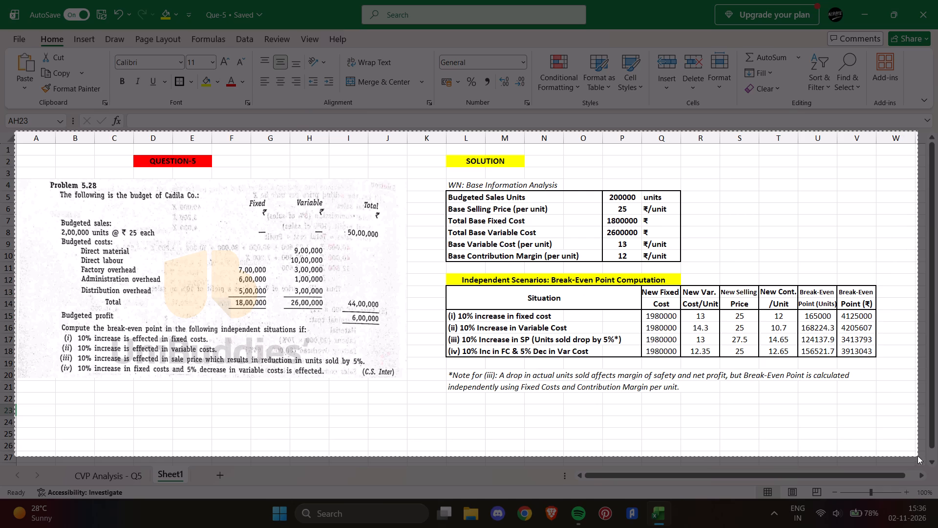
drag(917, 456, 915, 402)
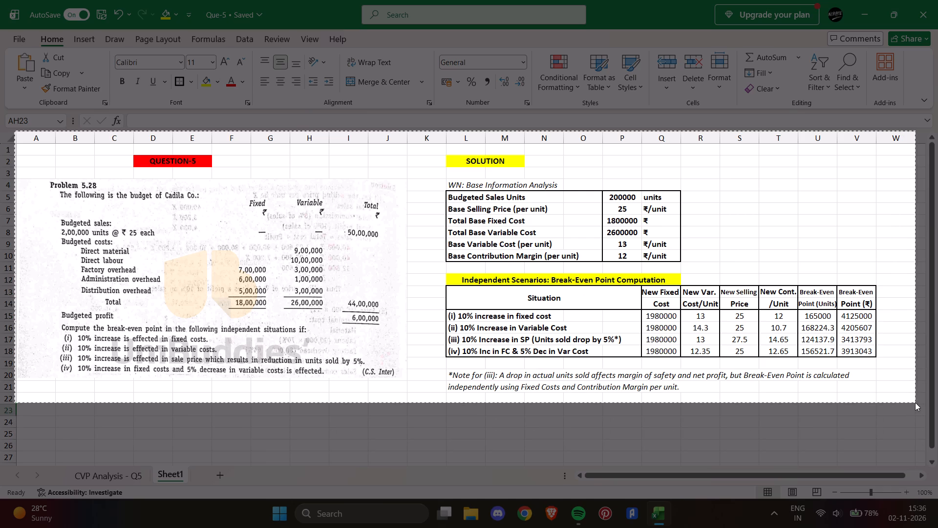
drag(915, 402, 918, 409)
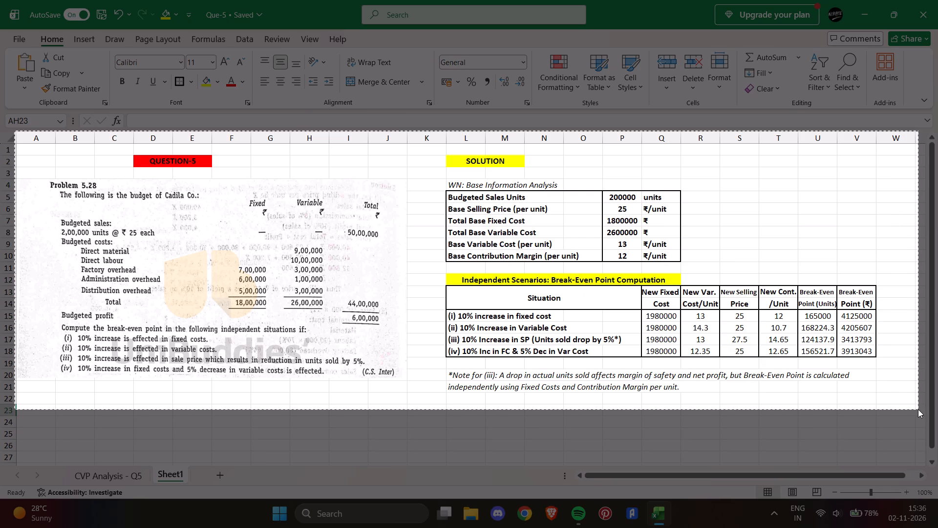
drag(918, 409, 915, 404)
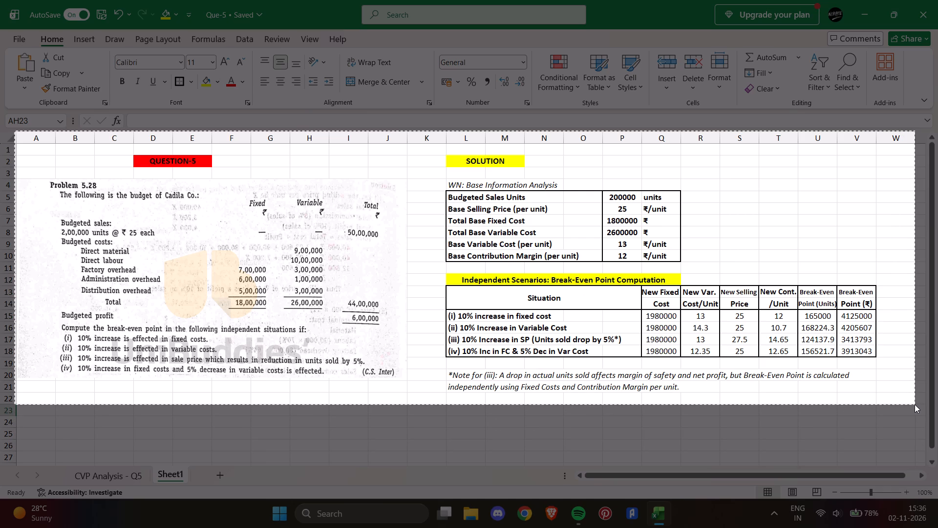
drag(915, 404, 917, 403)
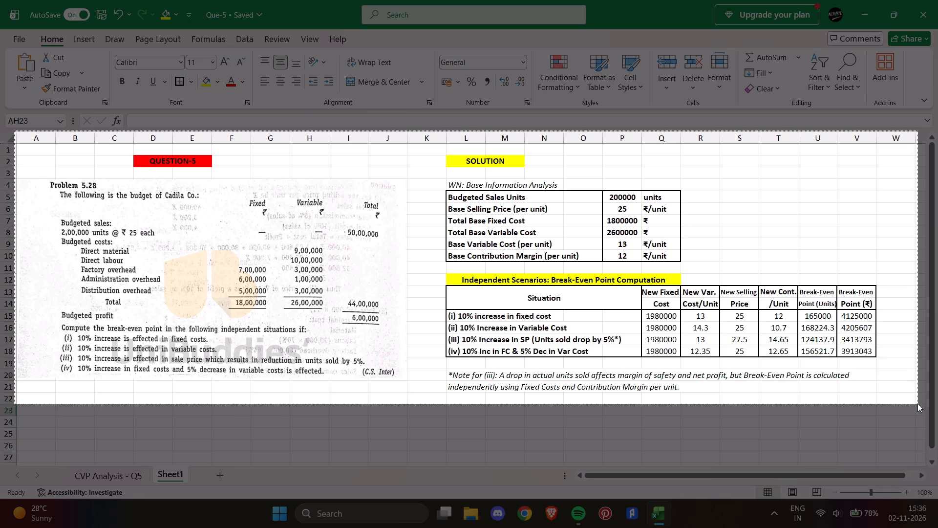
drag(917, 403, 915, 405)
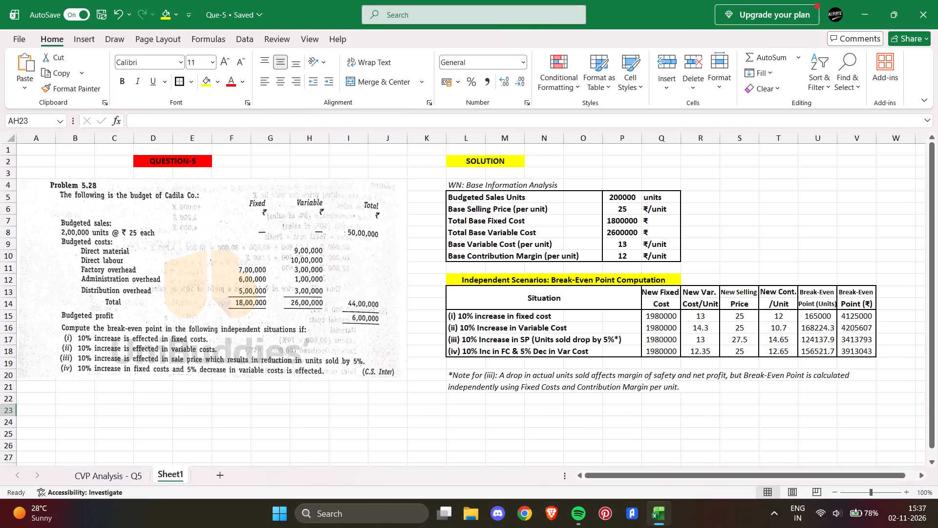
Switch to File Explorer and check the new Sheet1 screenshot from the Gallery at full view.
click(473, 521)
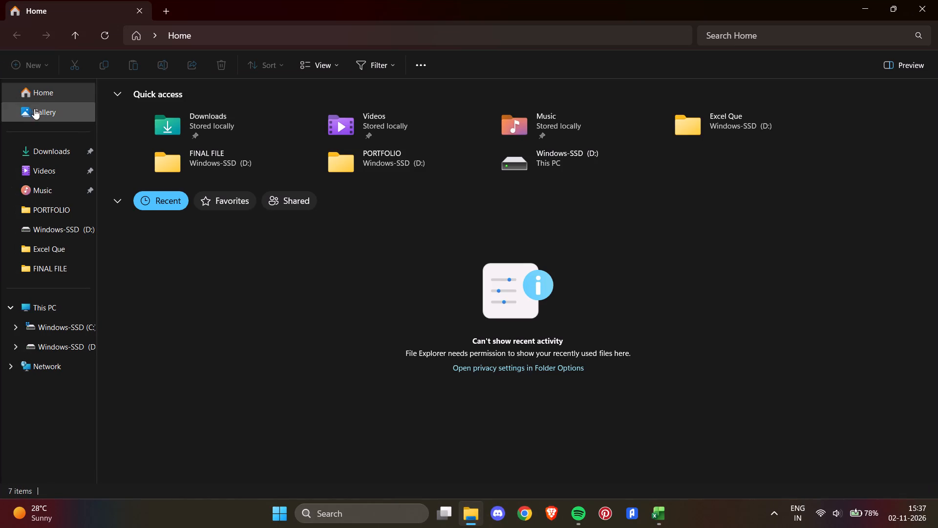
click(37, 109)
double_click(156, 145)
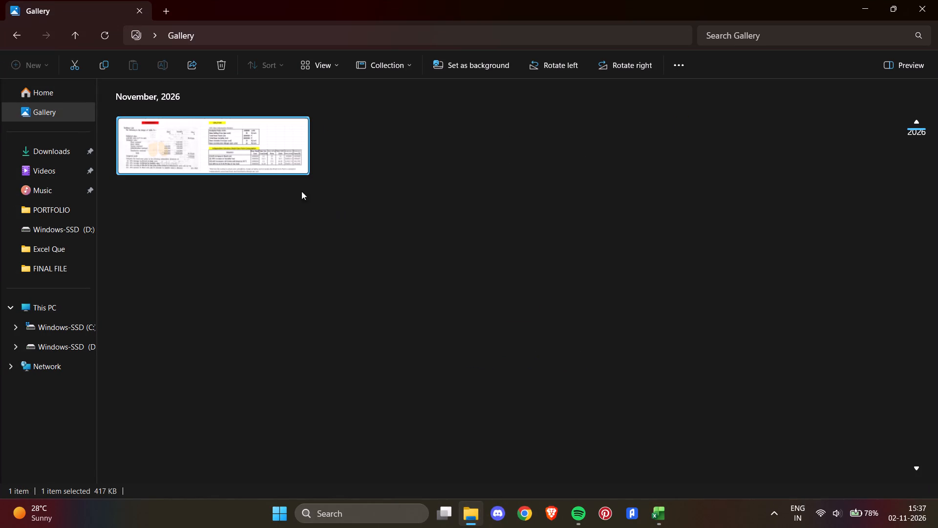
double_click(244, 148)
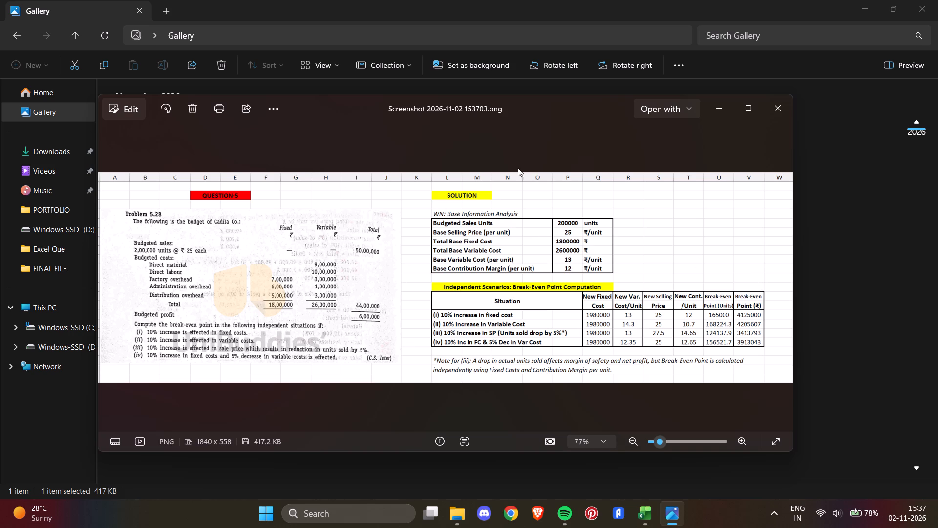
click(781, 110)
Copy the new screenshot from the Gallery into the FINAL FILE folder on drive D.
right_click(260, 149)
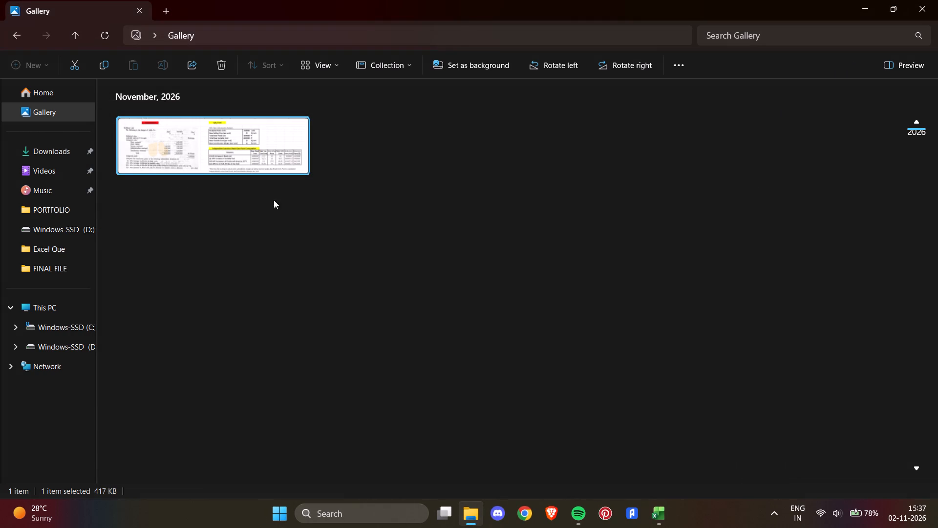
click(285, 40)
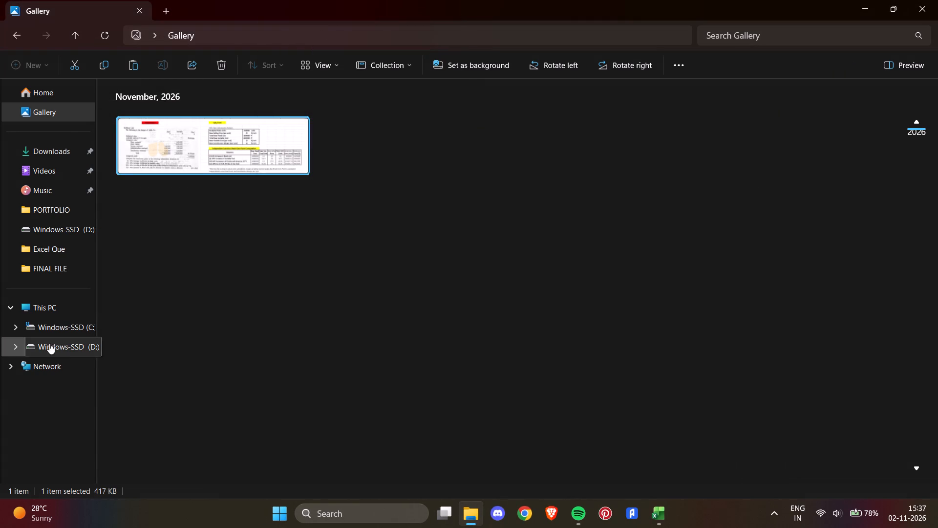
click(49, 343)
double_click(152, 120)
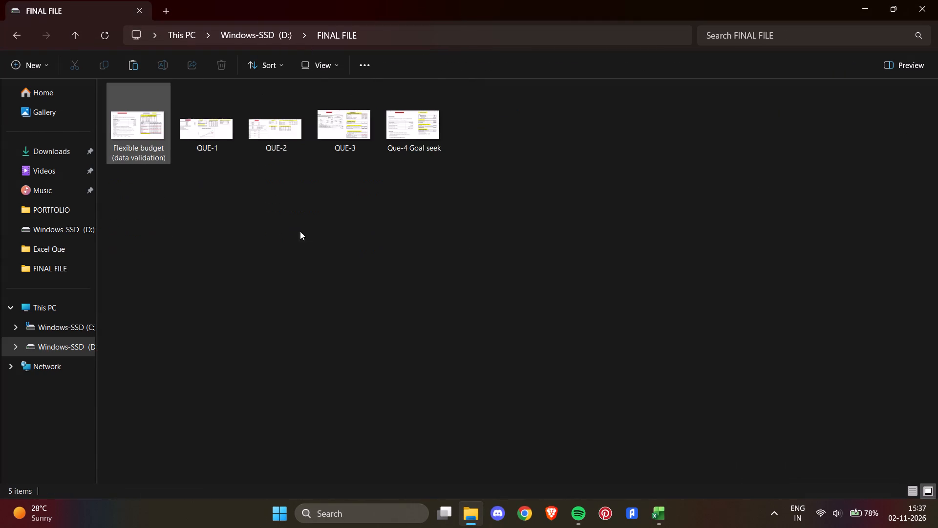
key(ctrl+v)
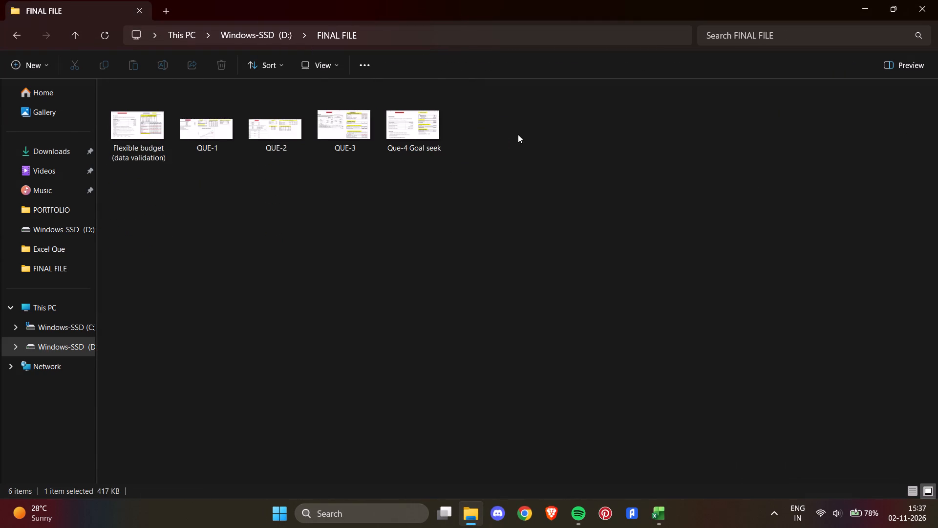
key(BackSpace)
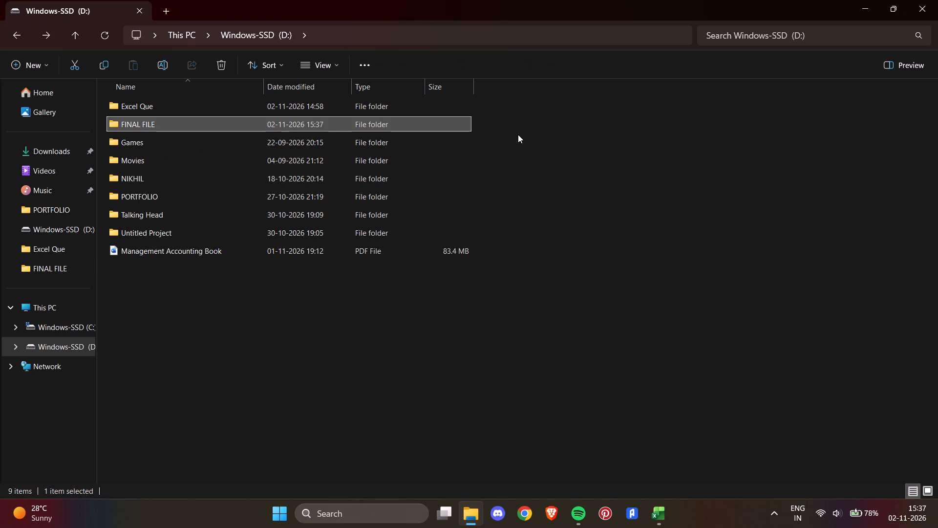
double_click(404, 122)
Rename the newly added screenshot in the FINAL FILE folder as QUE-5.
click(484, 146)
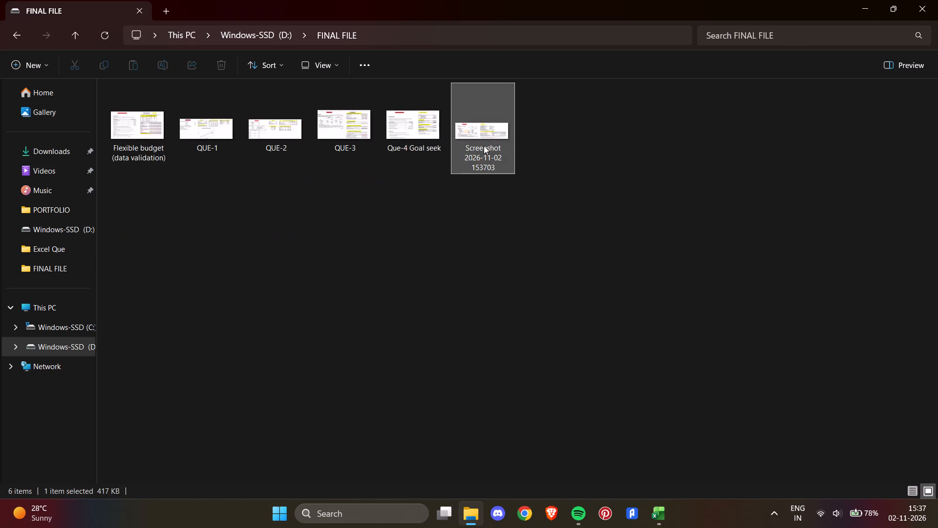
key(F2)
key(BackSpace)
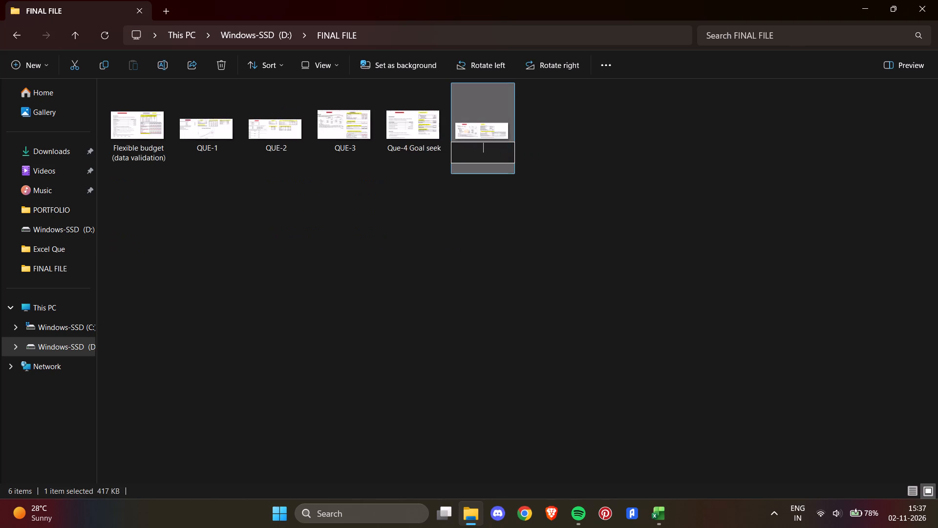
text(QUE-5)
key(Return)
click(484, 146)
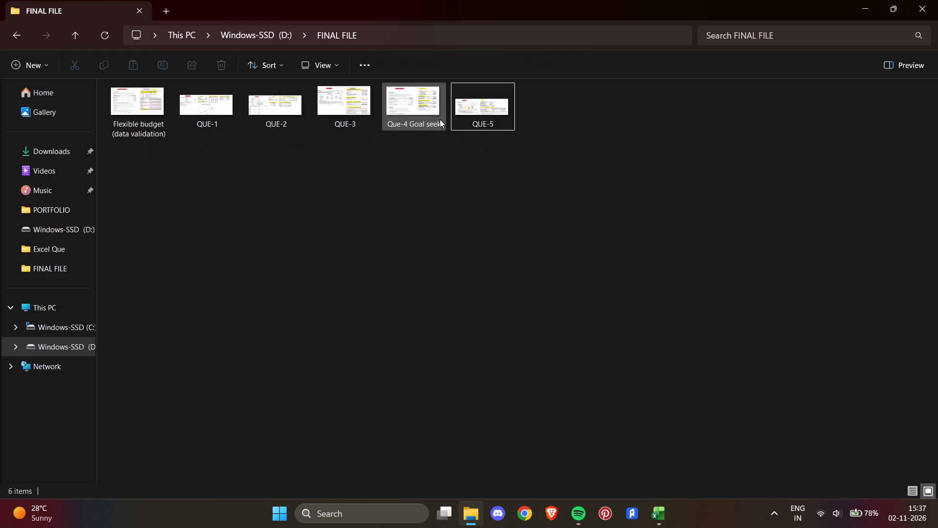
Rename the Que-4 Goal seek image as QUE-4 Goal seek, capitalising its prefix like the other files.
click(440, 119)
key(F2)
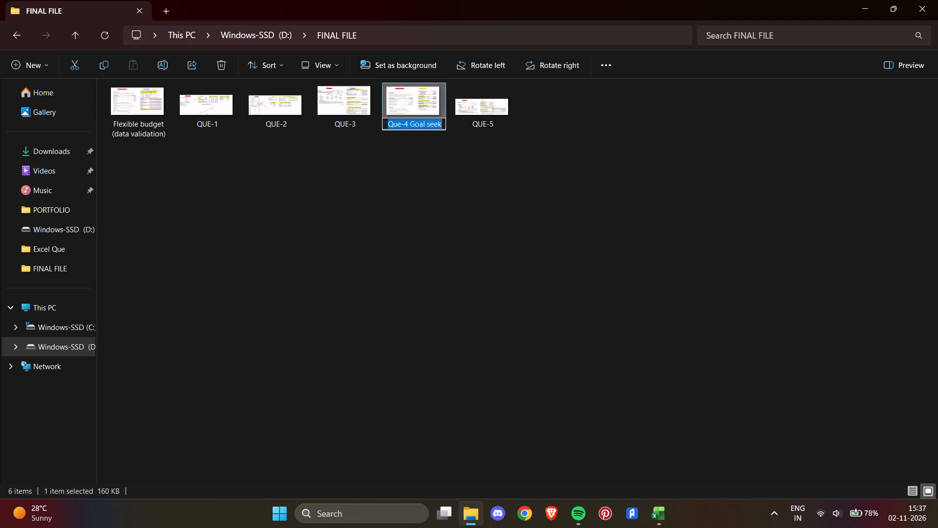
click(401, 124)
key(BackSpace)
key(BackSpace)
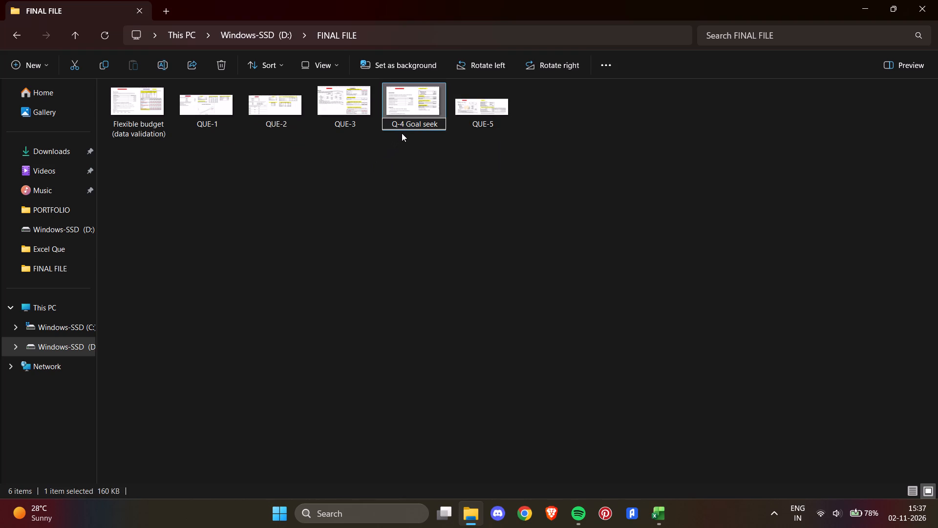
text(UE)
key(Return)
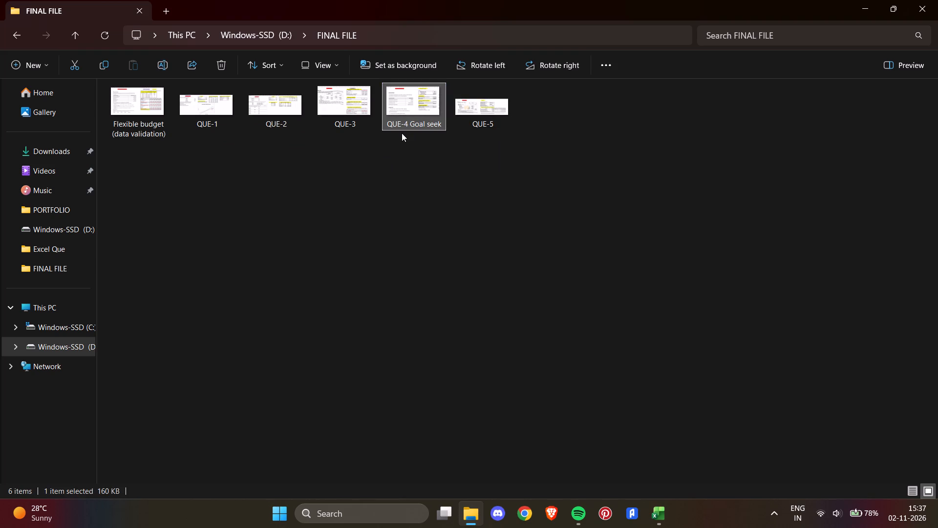
click(449, 209)
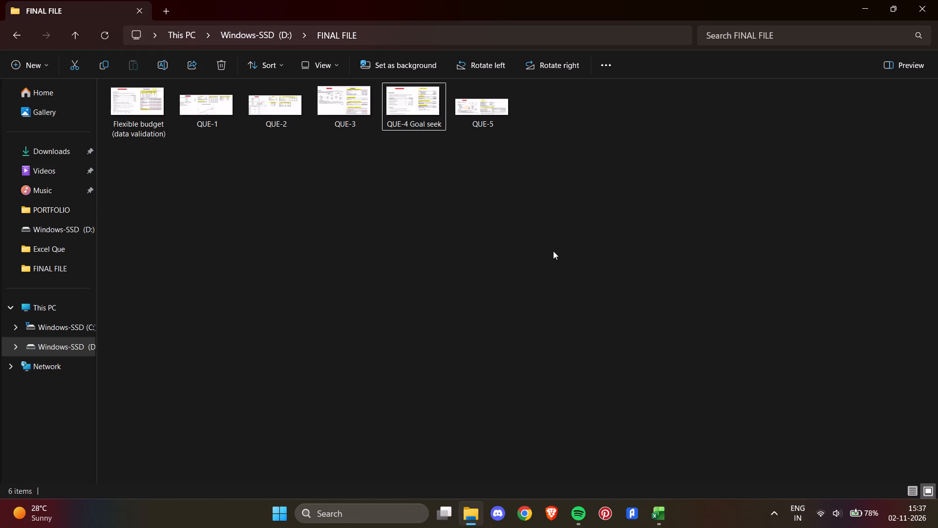
Close File Explorer and the Que-5 workbook.
click(930, 4)
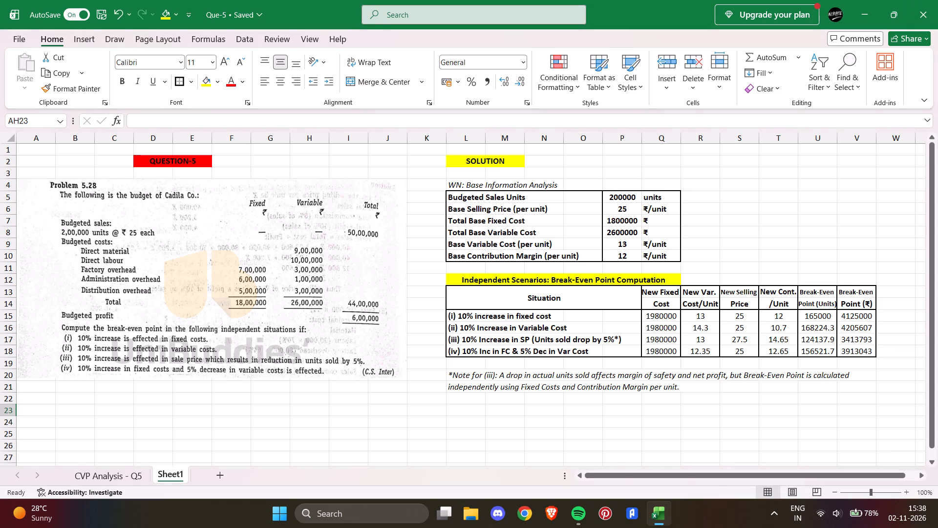
click(922, 14)
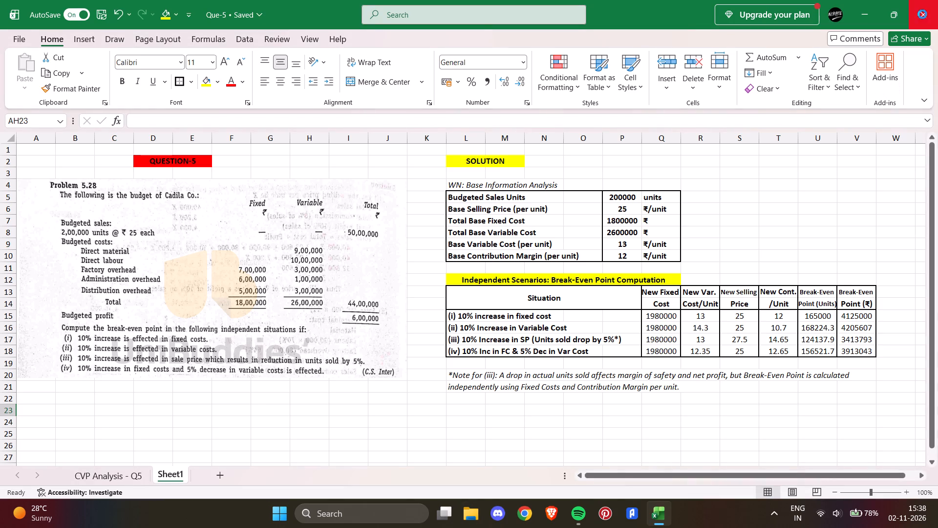
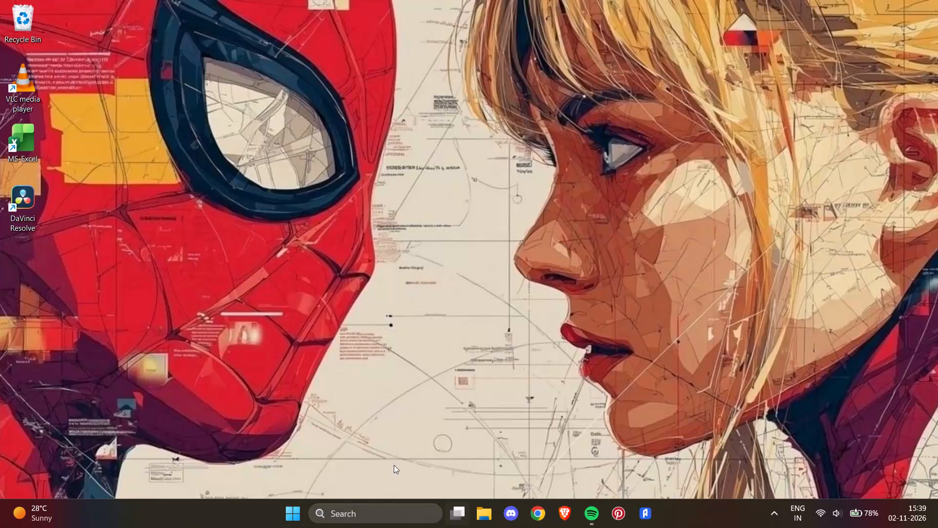
Open Excel, remove the Que-5 workbook from the recent files list, and close Excel.
double_click(16, 140)
right_click(392, 320)
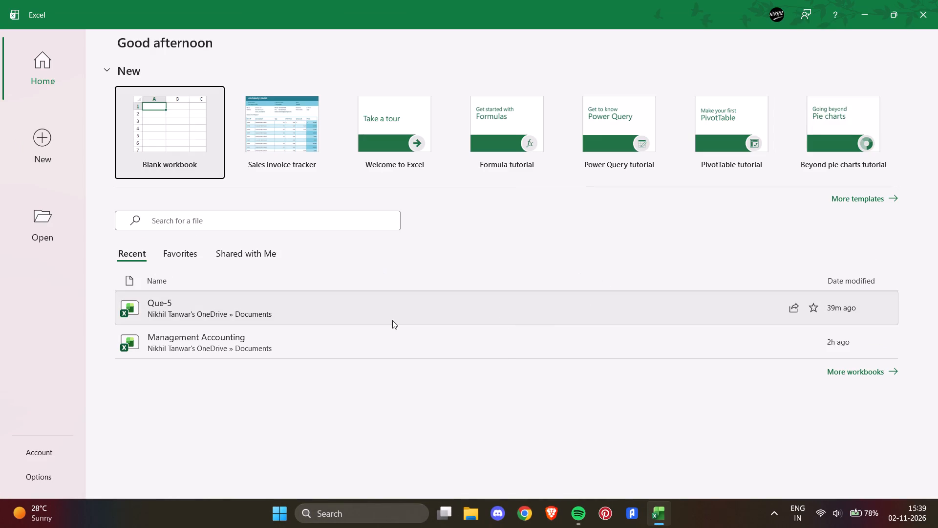
click(452, 438)
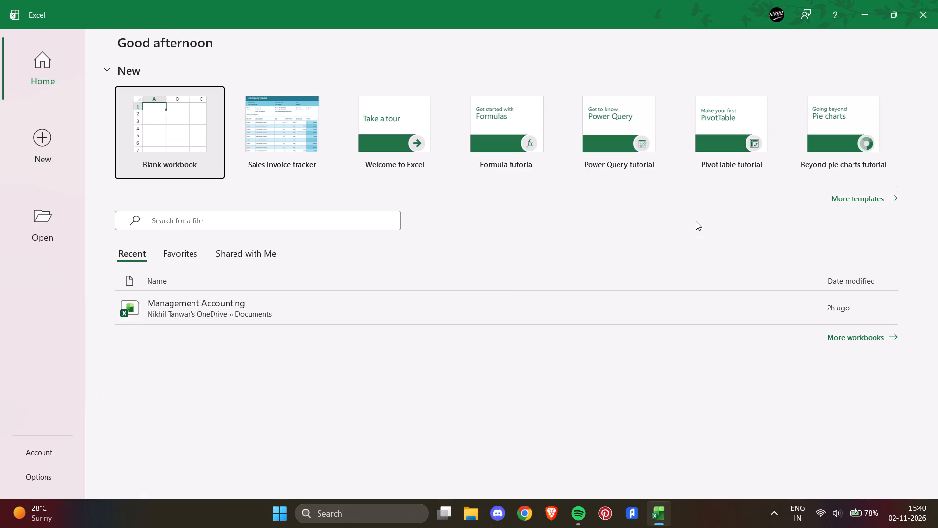
click(929, 18)
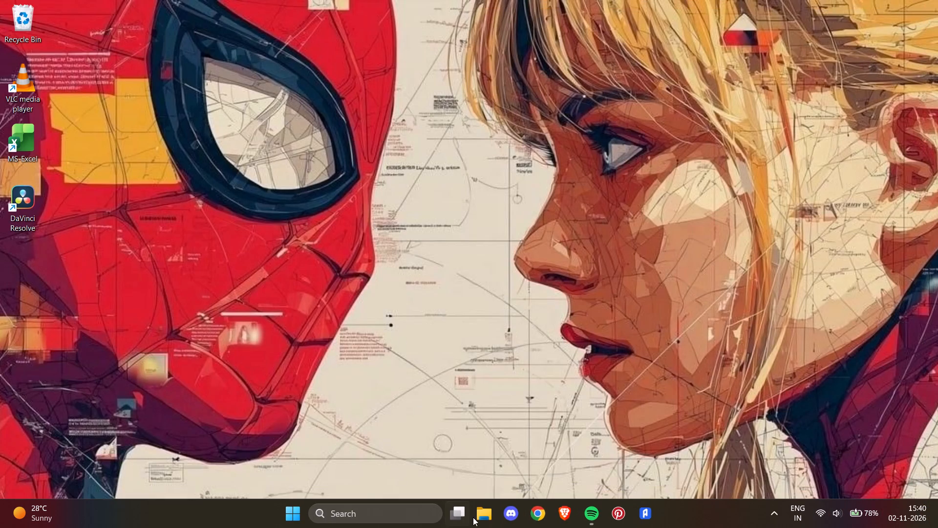
Look through the QUE-5, QUE-6 and QUE-8 question images in drive D's Excel Que folder, closing File Explorer when done.
click(486, 515)
click(63, 351)
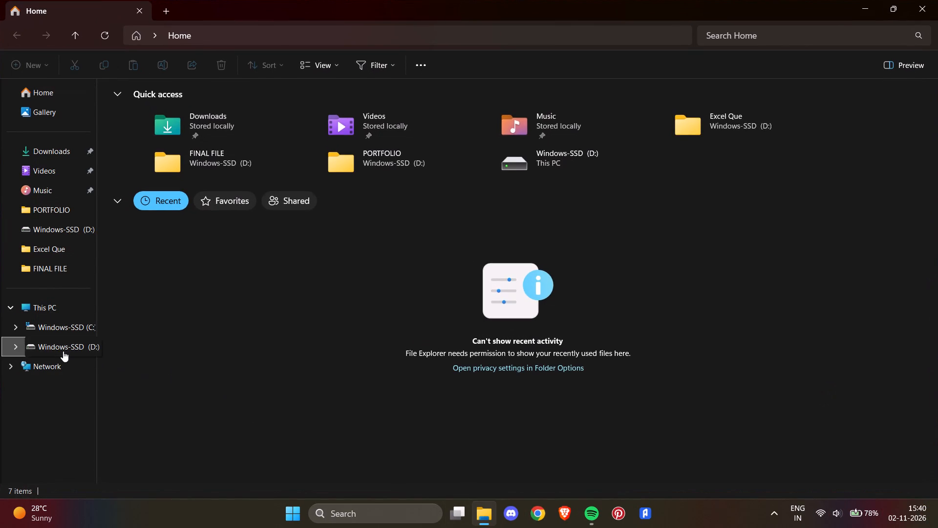
double_click(184, 107)
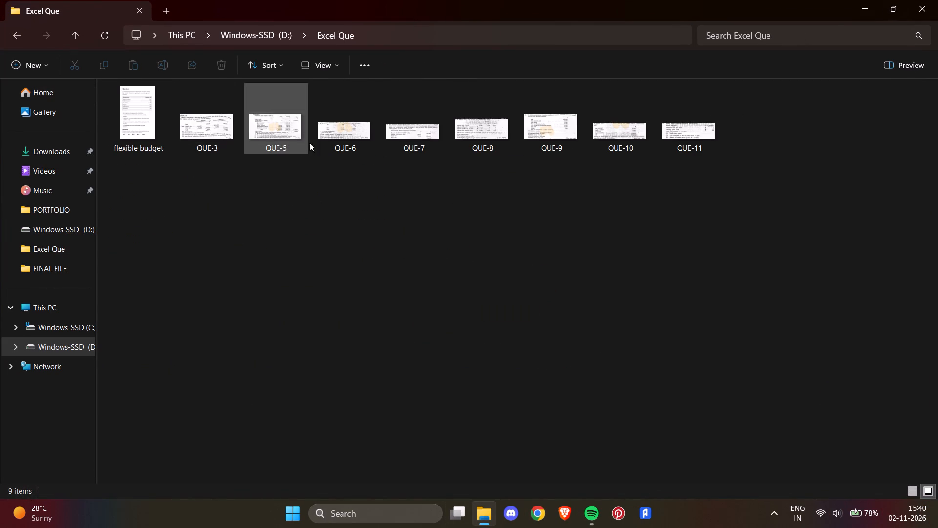
double_click(261, 138)
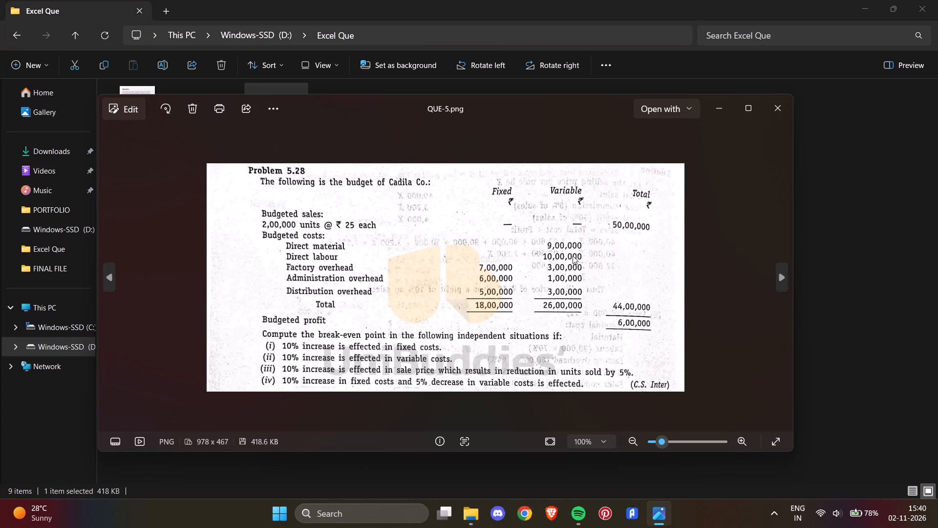
click(771, 96)
double_click(343, 140)
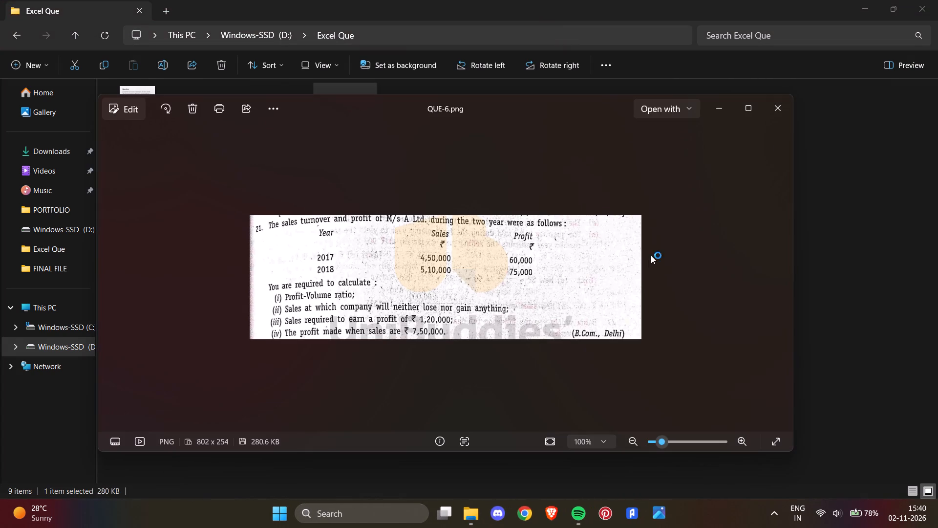
click(782, 106)
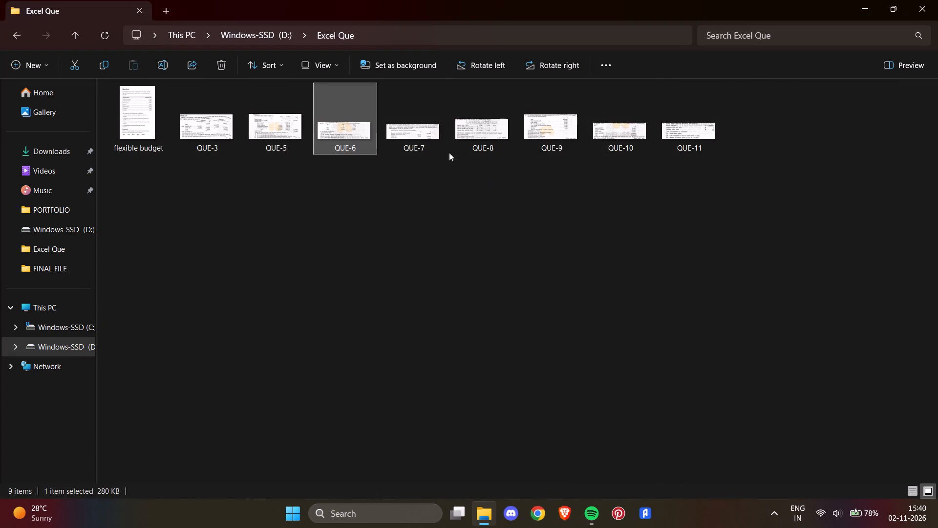
double_click(475, 137)
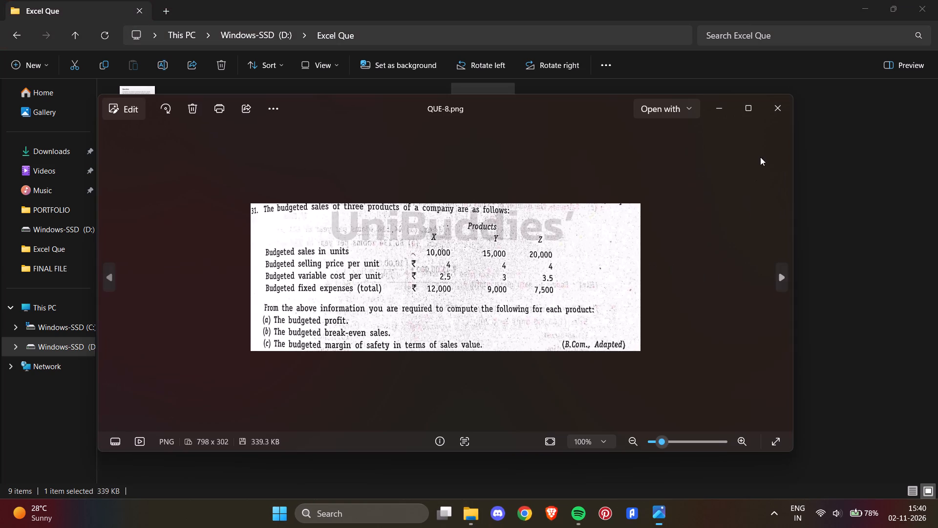
click(786, 98)
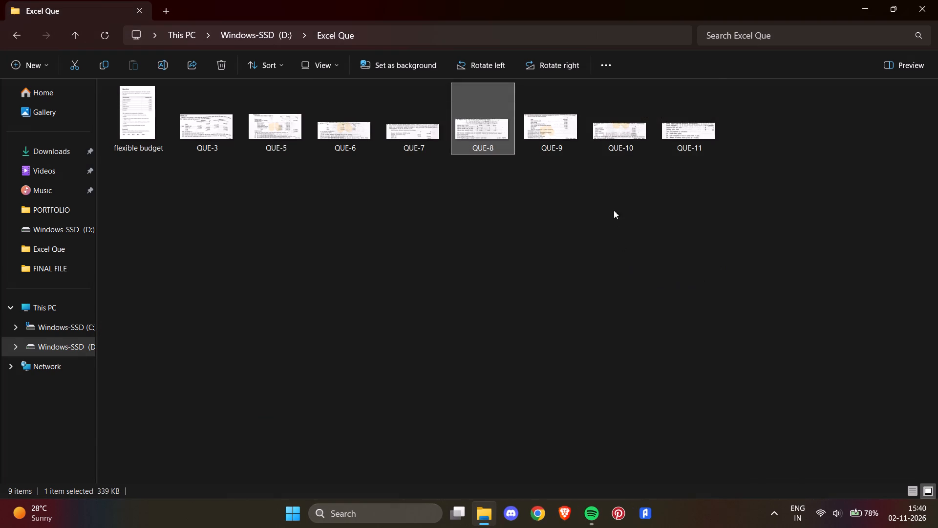
click(923, 0)
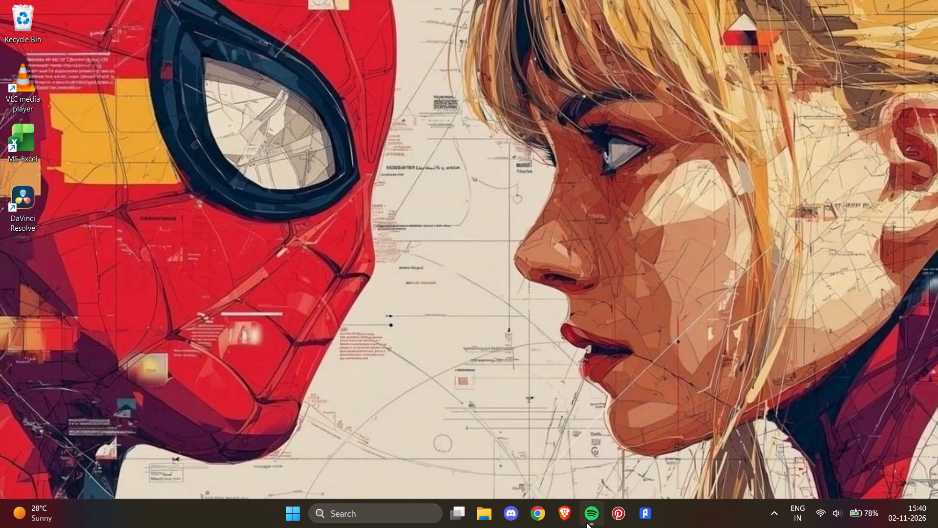